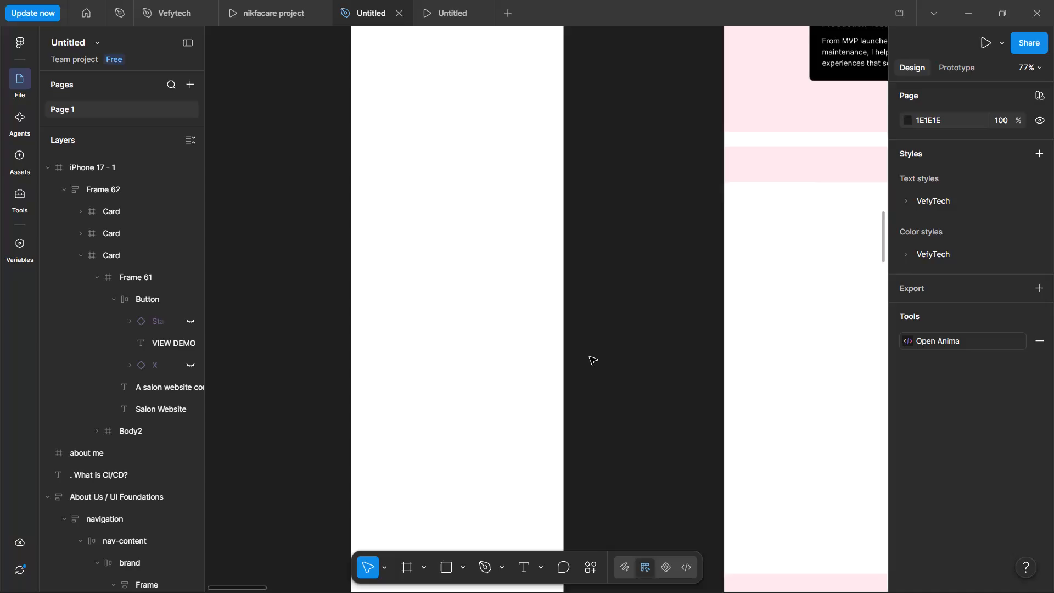
Select the whole HOME PAGE frame beside the empty iPhone 17 - 1 frame.
scroll(590, 357, up, 8)
scroll(590, 357, down, 1)
scroll(590, 357, up, 16)
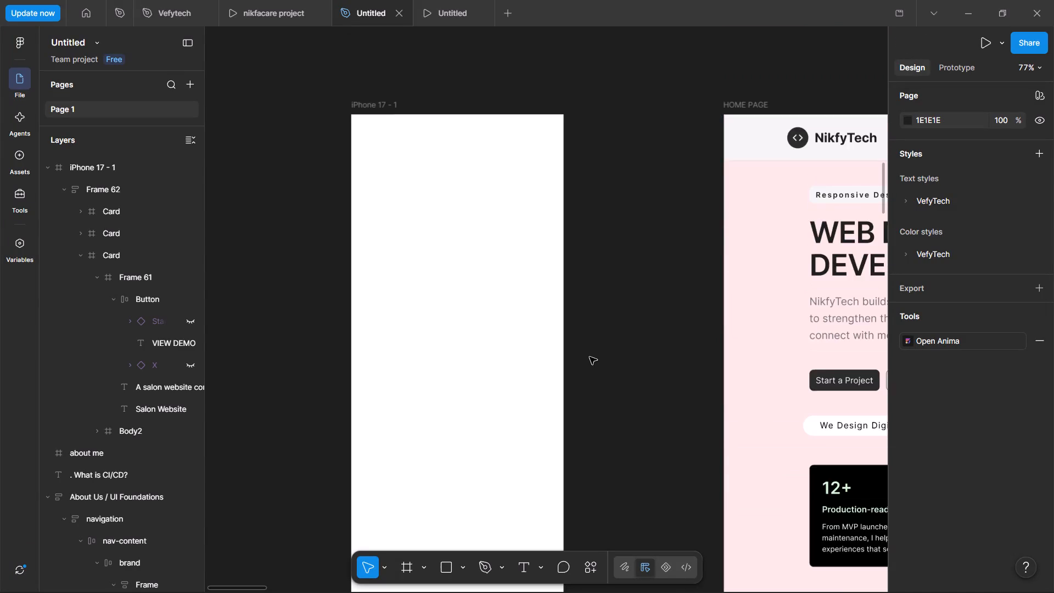
scroll(590, 357, up, 3)
click(745, 168)
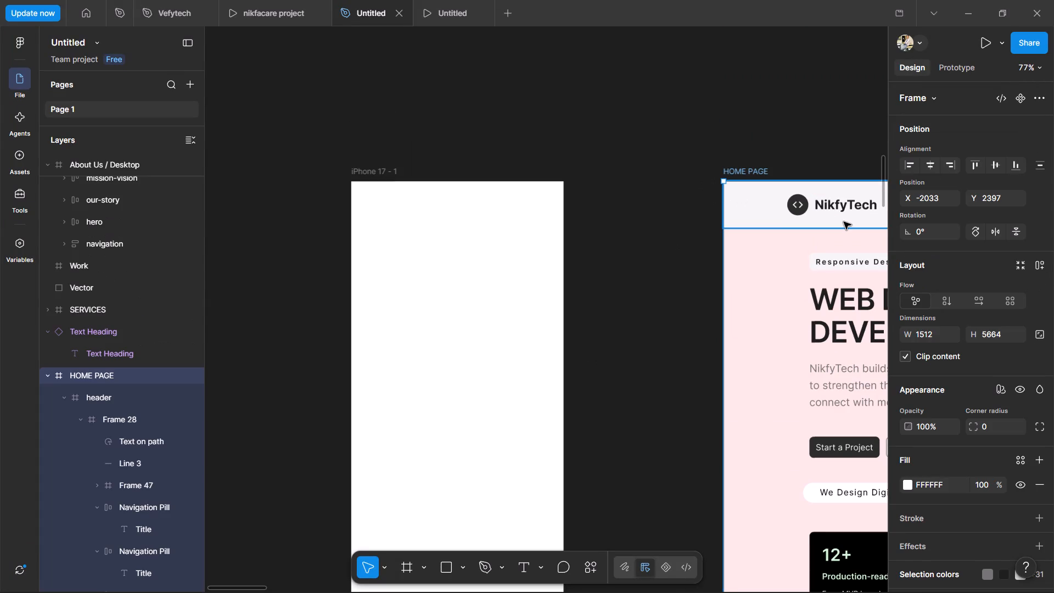
Preview the HOME PAGE prototype, examine its sections from the hero to the footer, and close the preview.
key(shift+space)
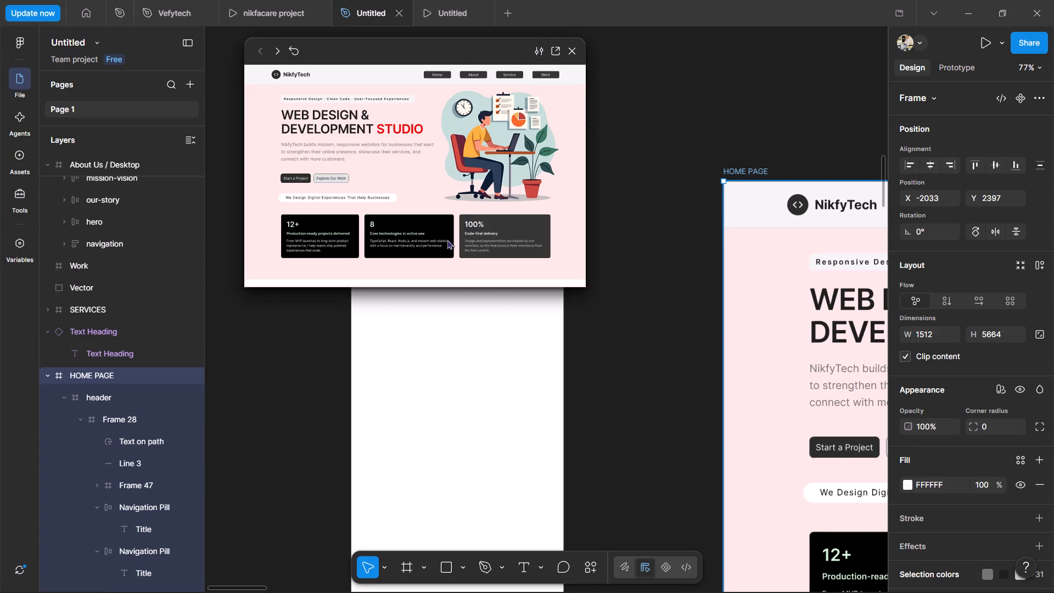
scroll(447, 239, down, 1)
scroll(447, 239, up, 1)
scroll(447, 240, down, 2)
scroll(447, 240, up, 2)
scroll(447, 240, down, 3)
scroll(447, 240, up, 2)
scroll(447, 240, down, 3)
scroll(447, 240, up, 1)
scroll(447, 240, down, 2)
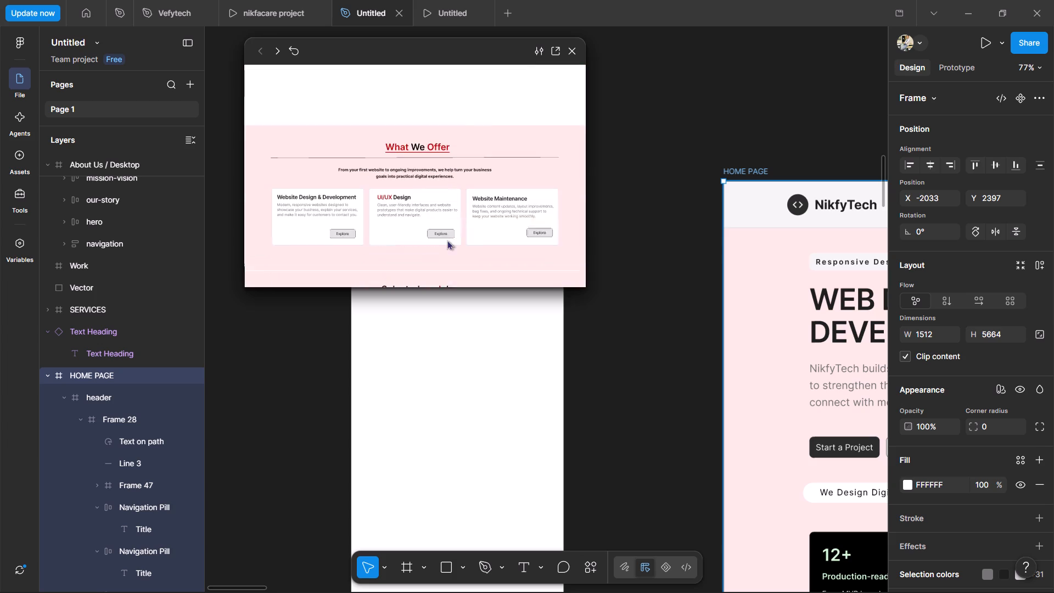
scroll(447, 240, down, 5)
scroll(456, 206, up, 4)
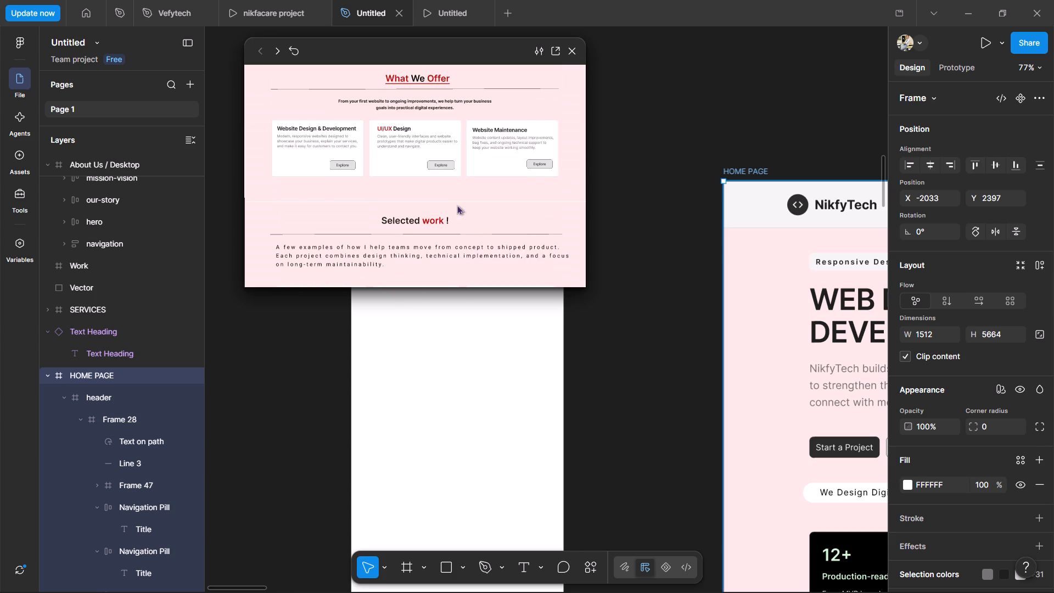
scroll(448, 220, up, 3)
scroll(447, 222, down, 3)
scroll(430, 240, up, 3)
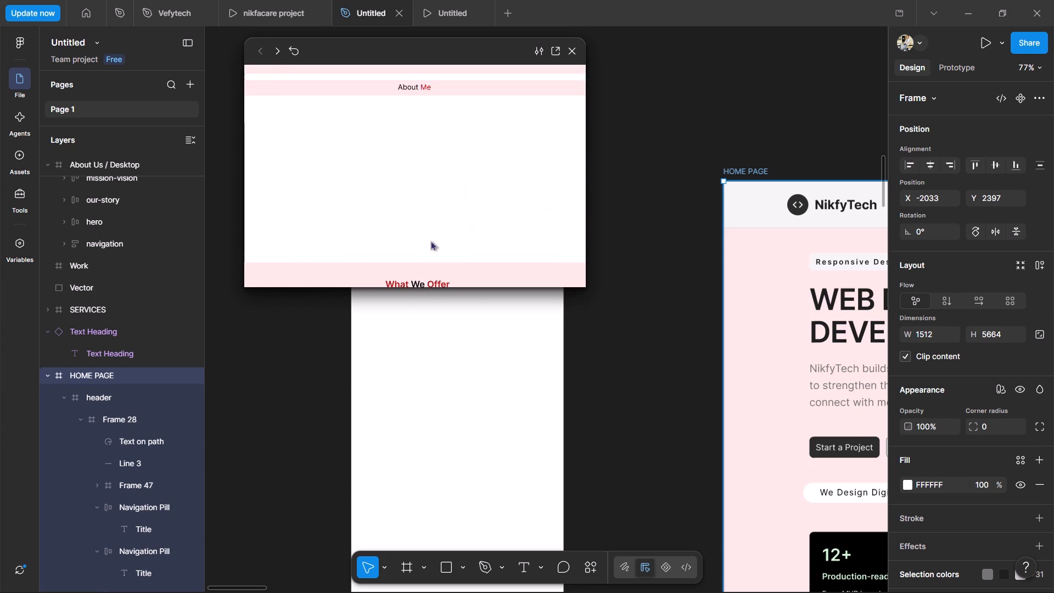
scroll(430, 240, up, 2)
scroll(459, 249, down, 6)
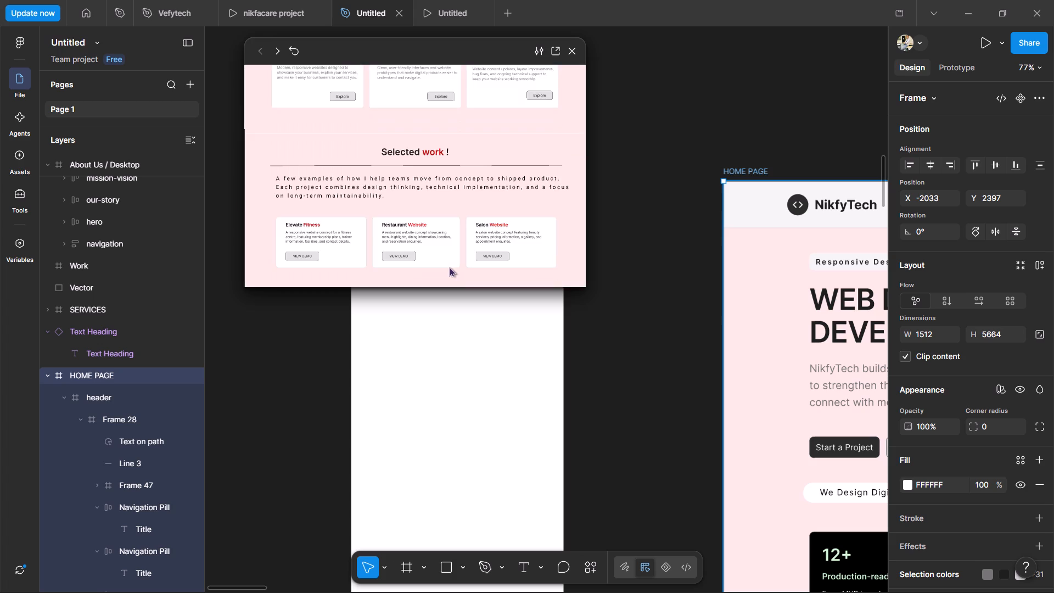
scroll(449, 267, down, 9)
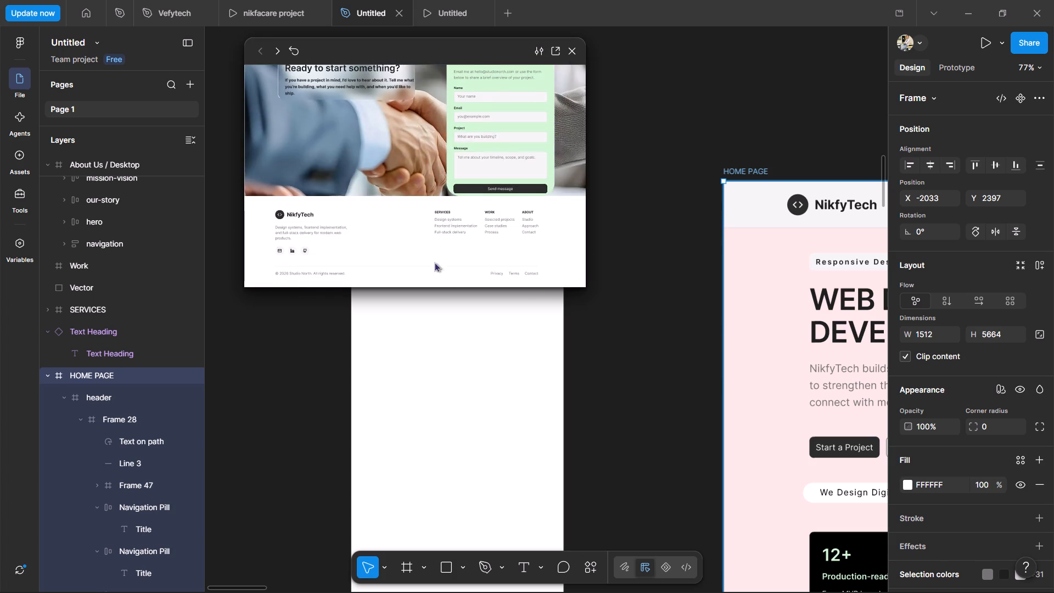
scroll(434, 262, up, 11)
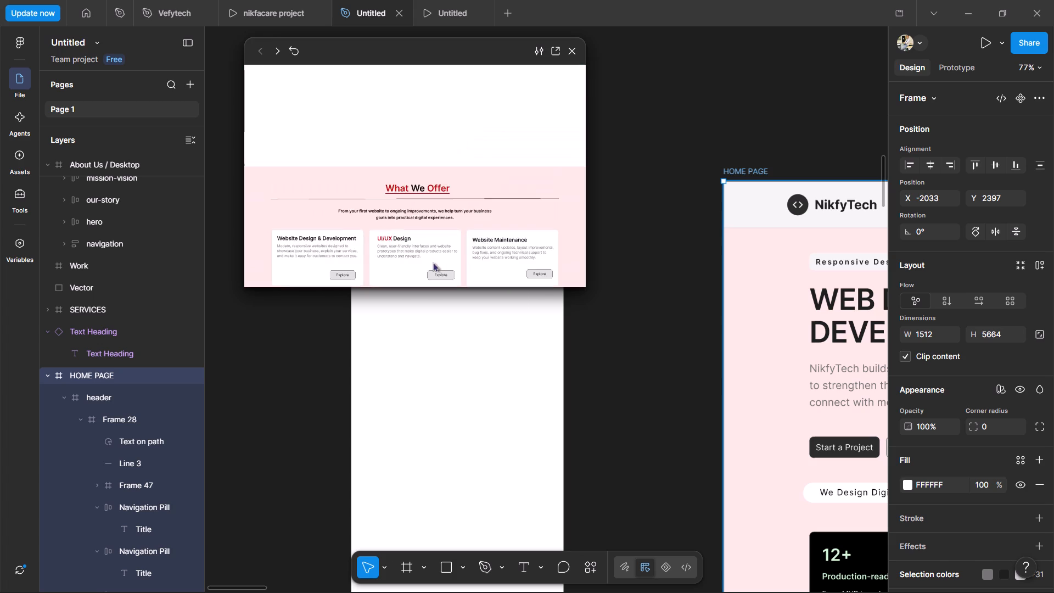
scroll(433, 262, up, 1)
click(570, 54)
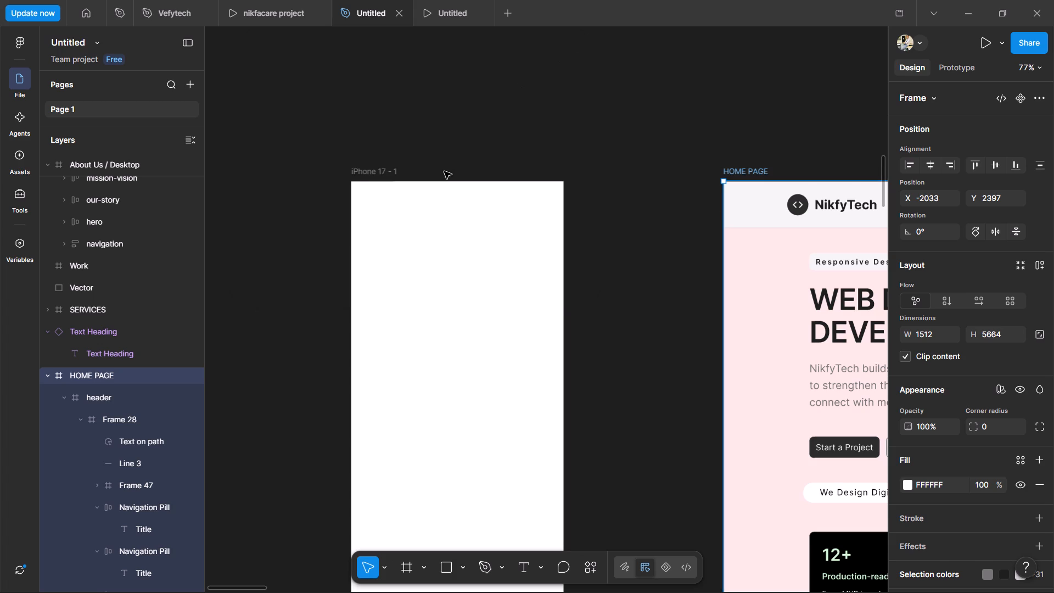
Show the prototype settings of HOME PAGE, preview Flow 1 from its starting point, and close the preview.
scroll(439, 175, down, 2)
scroll(435, 179, up, 1)
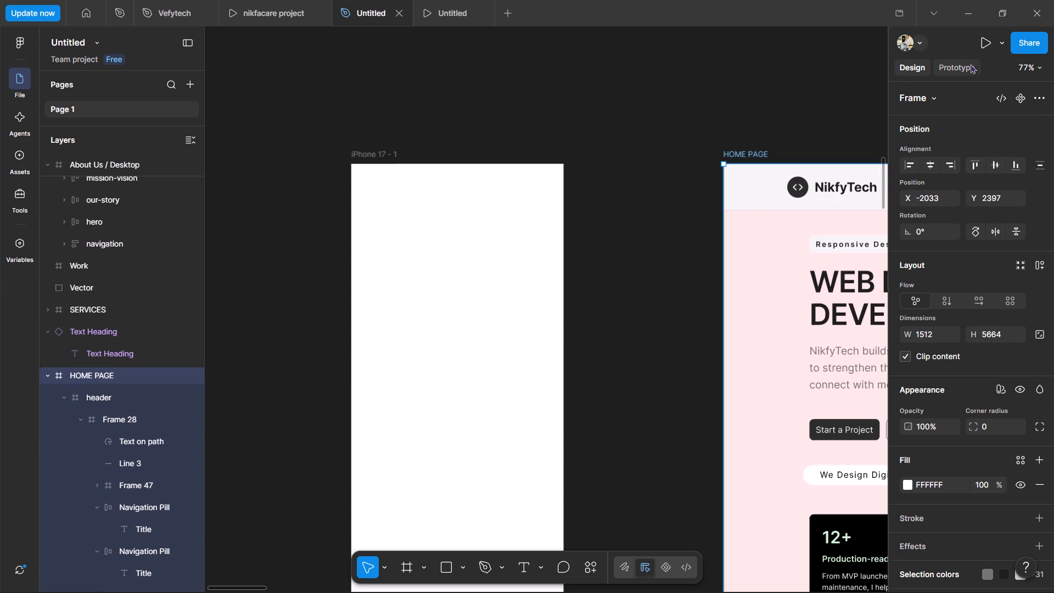
click(966, 66)
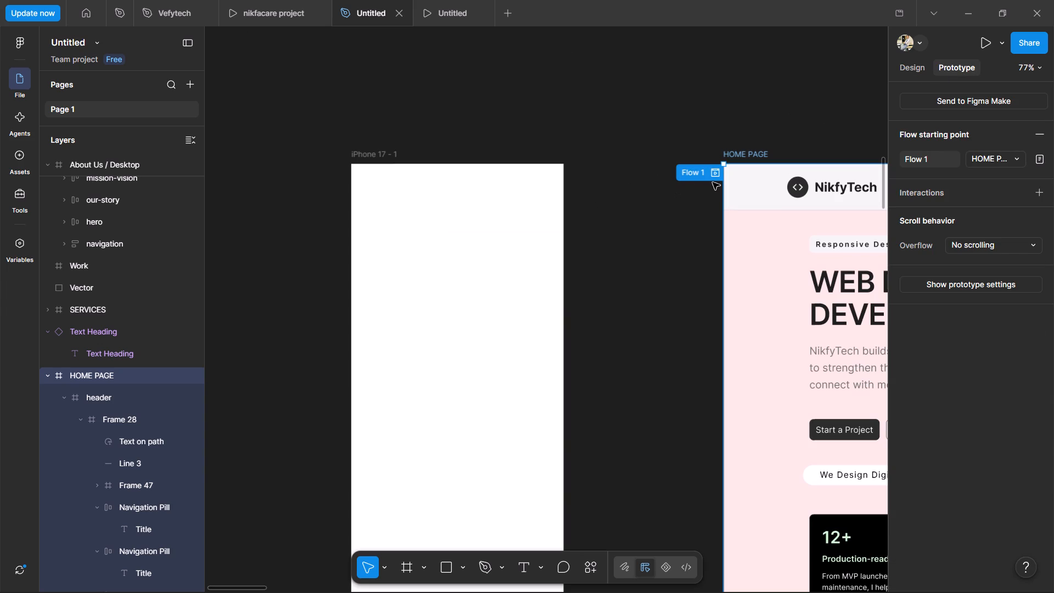
click(717, 176)
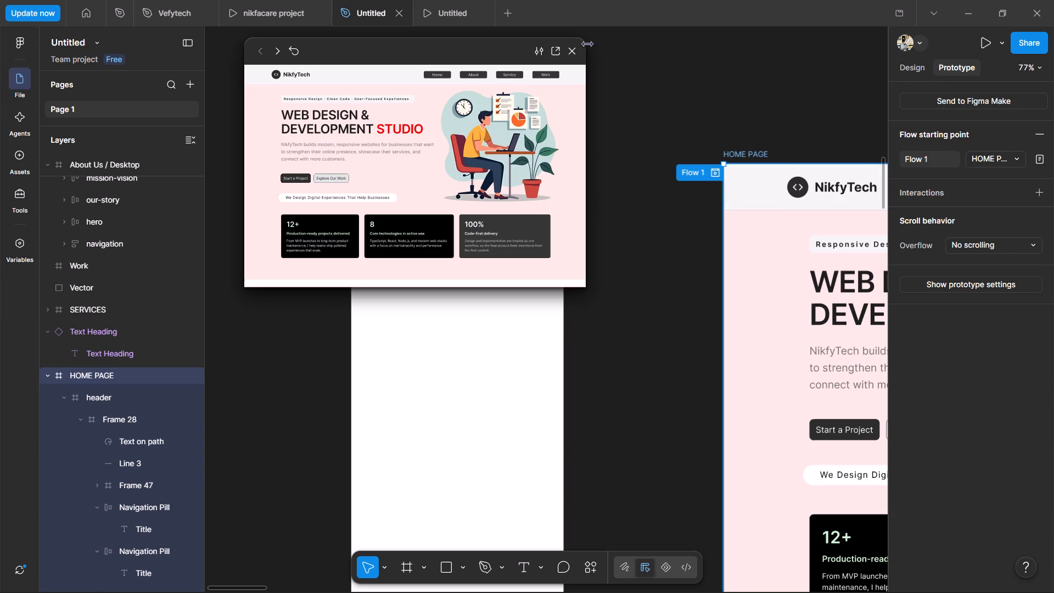
click(578, 48)
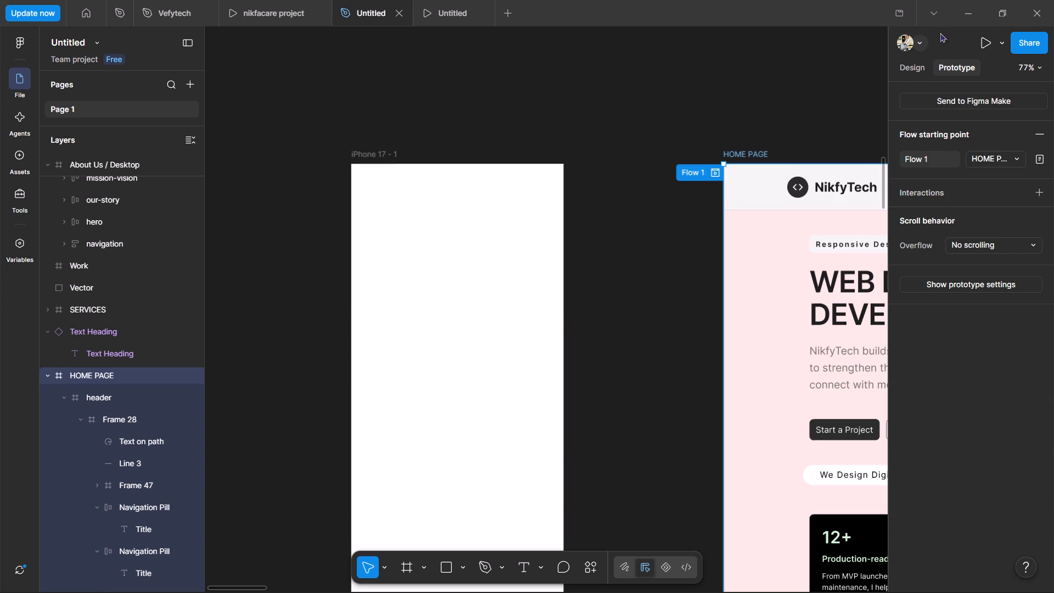
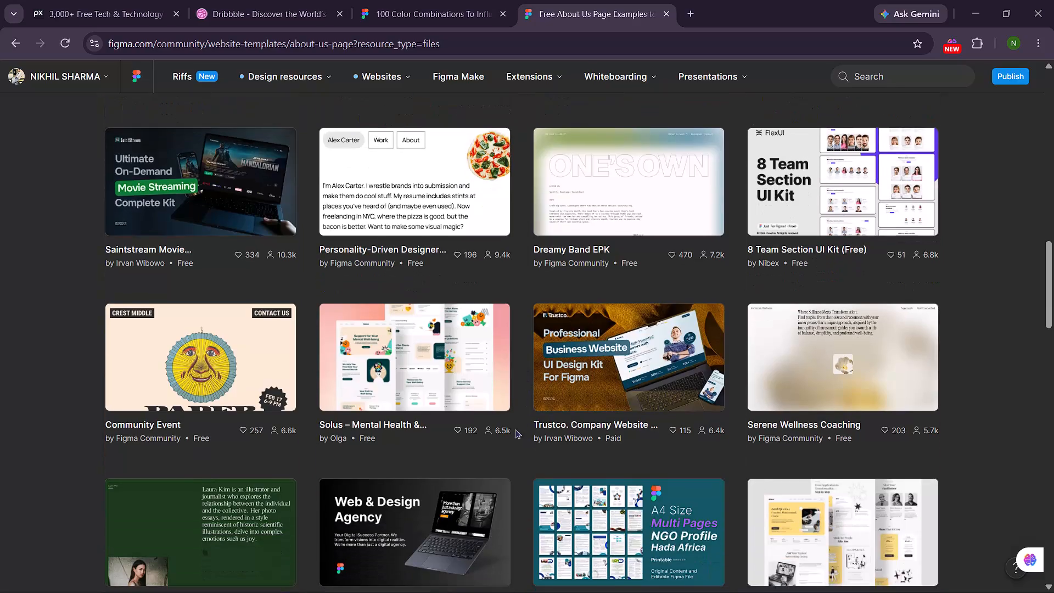
Browse the About Us page templates, view the Web & Design Agency template's page, and return to the template list.
scroll(515, 429, down, 4)
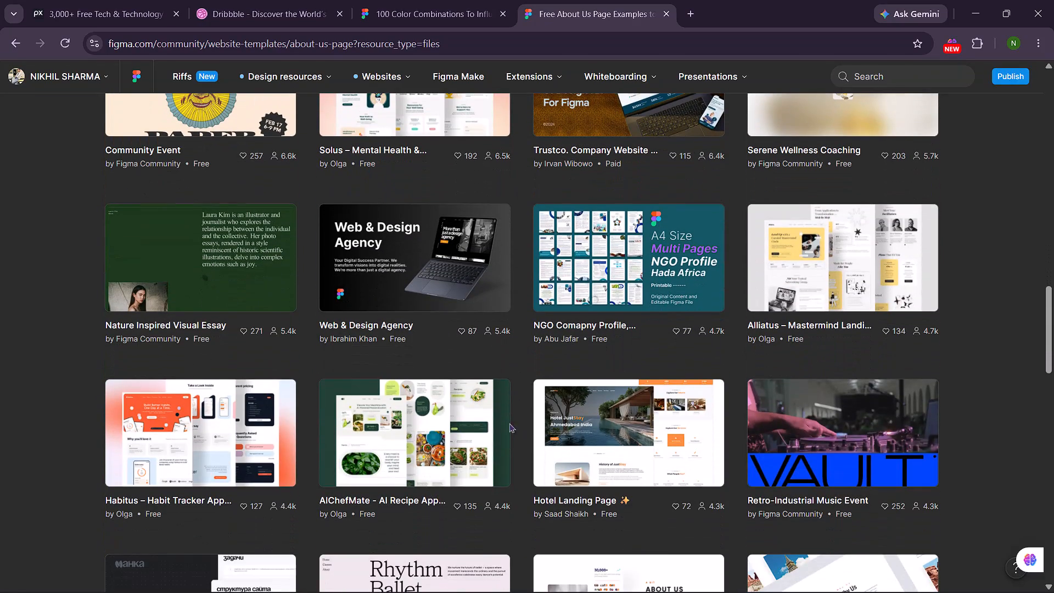
click(476, 295)
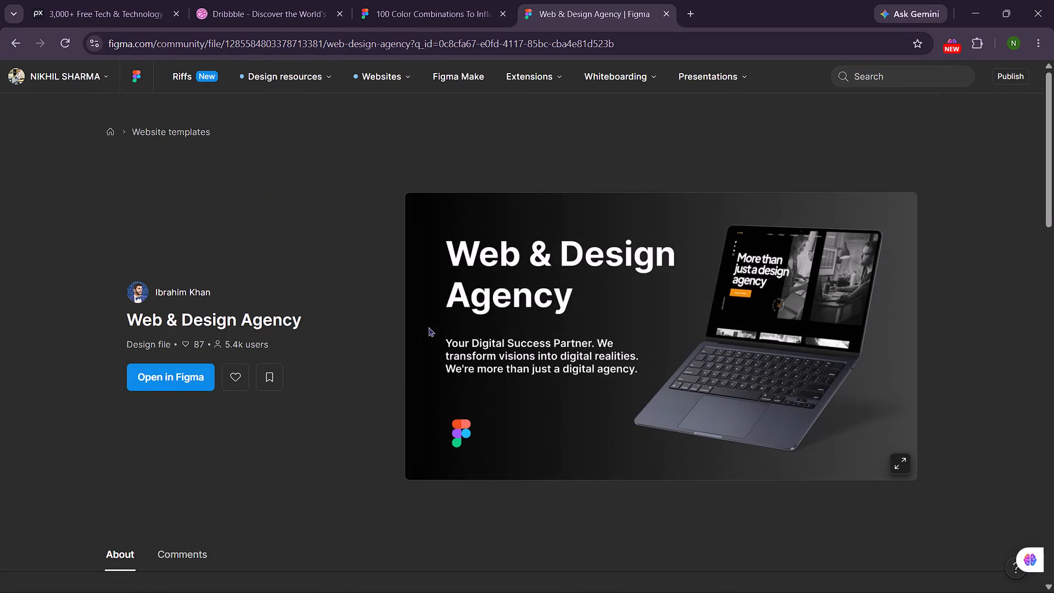
click(1, 57)
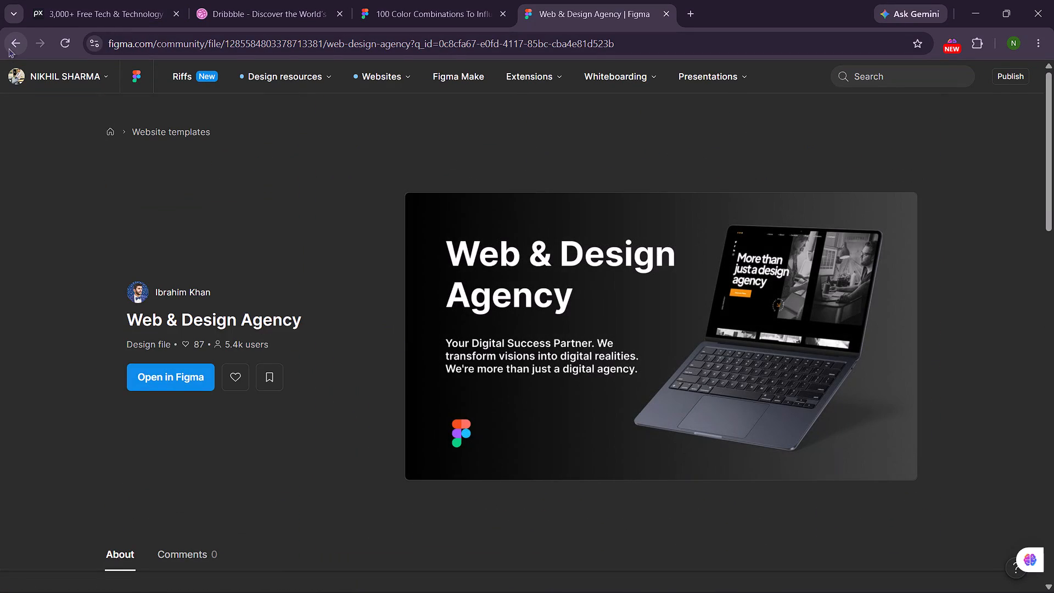
click(8, 48)
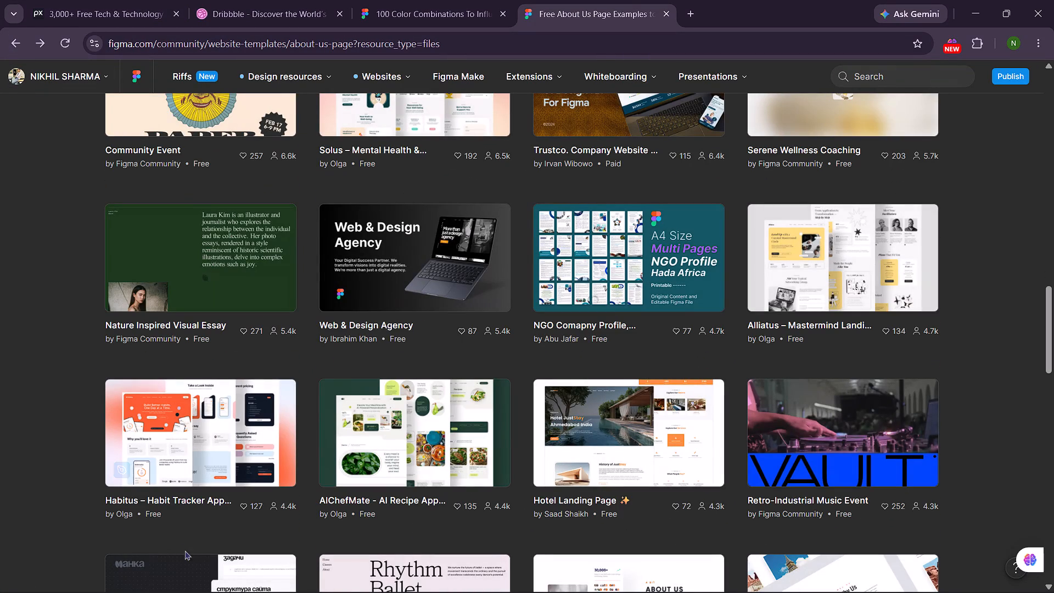
Open the Habitus – Habit Tracker App Landing Page template's page and examine its preview and description.
click(212, 464)
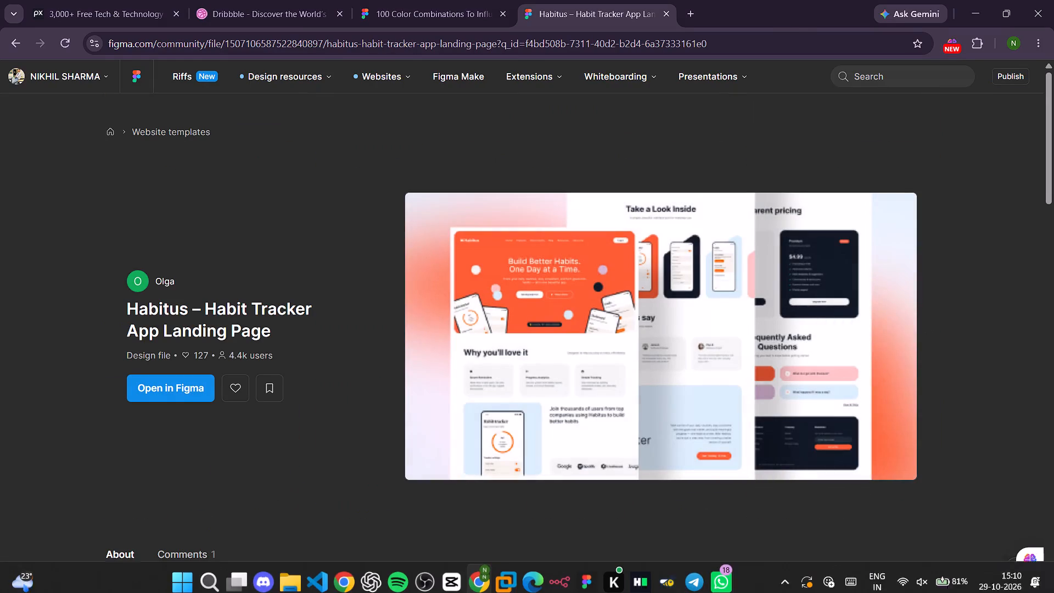
scroll(643, 424, down, 3)
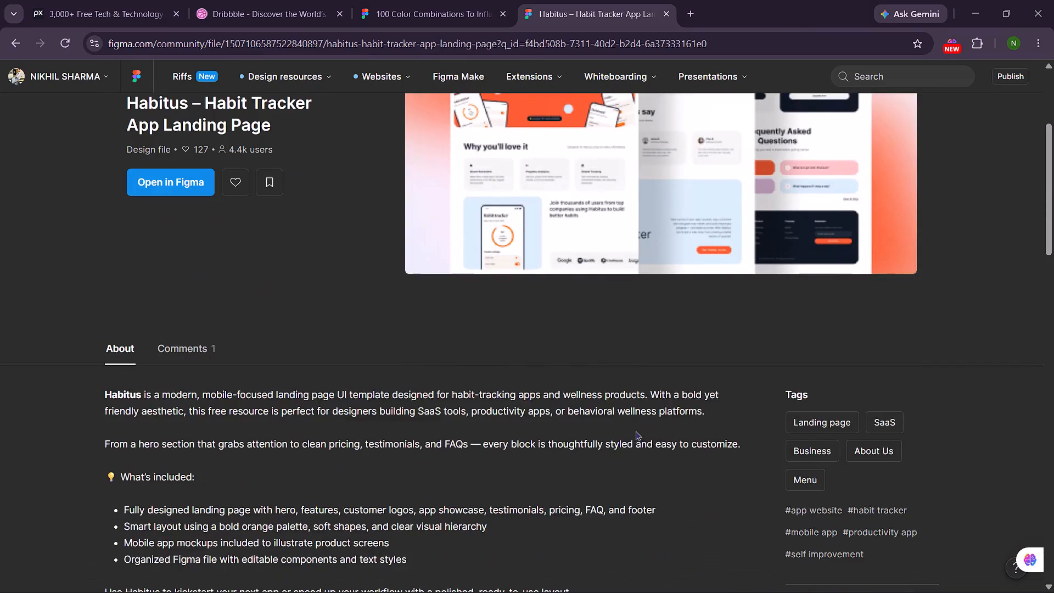
Open the Habitus – Habit Tracker App Landing Page community file as a new draft in the personal team.
scroll(635, 430, down, 13)
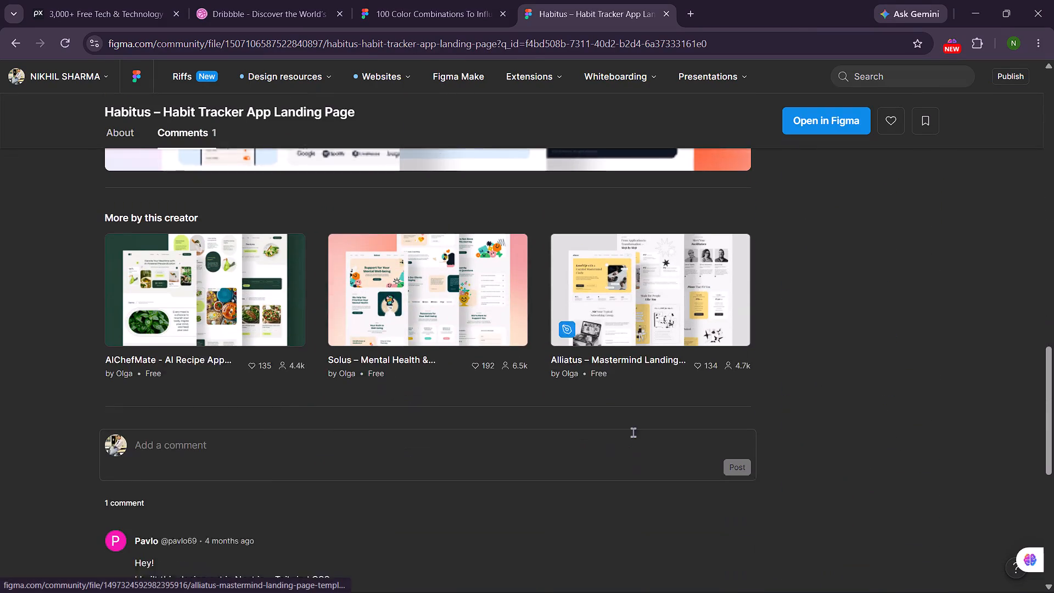
scroll(490, 364, up, 3)
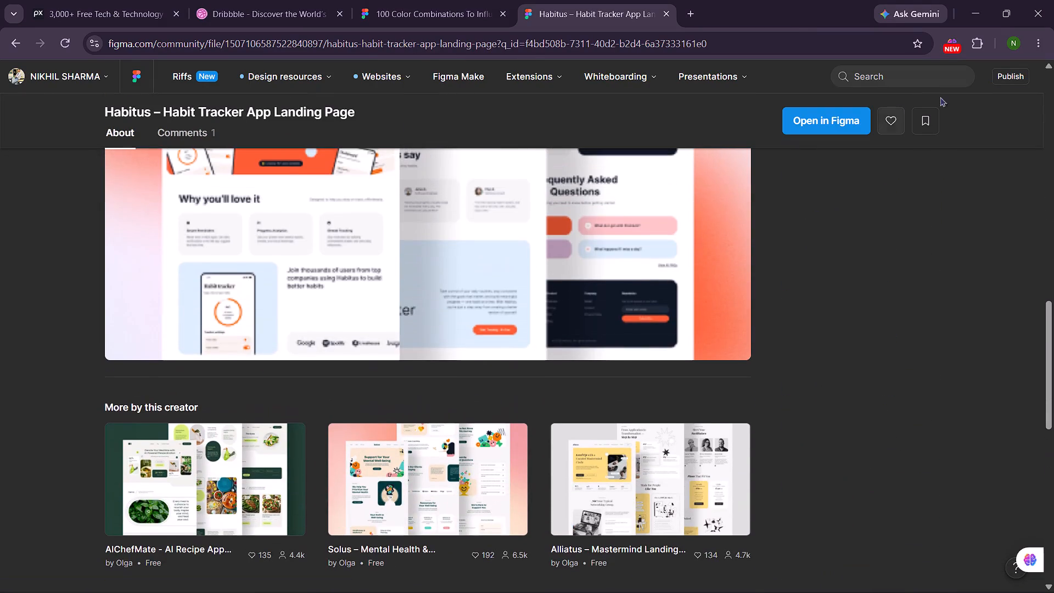
click(851, 120)
click(507, 304)
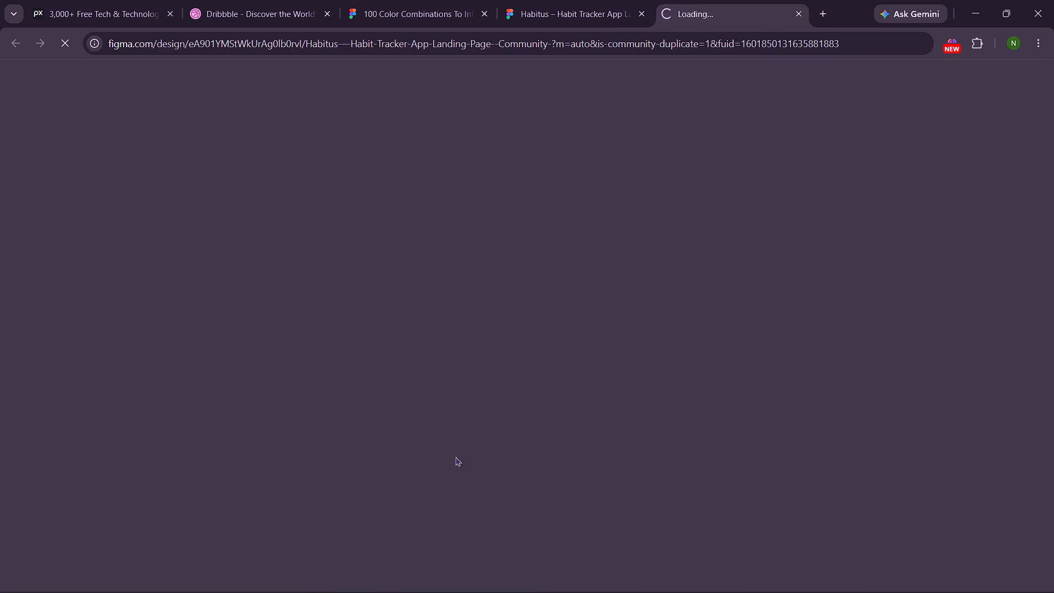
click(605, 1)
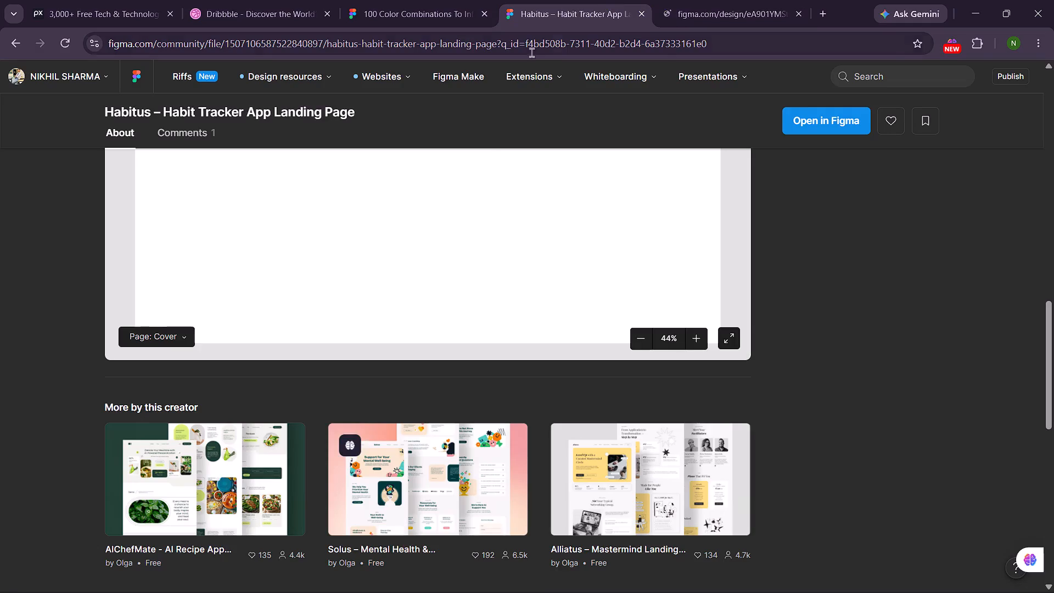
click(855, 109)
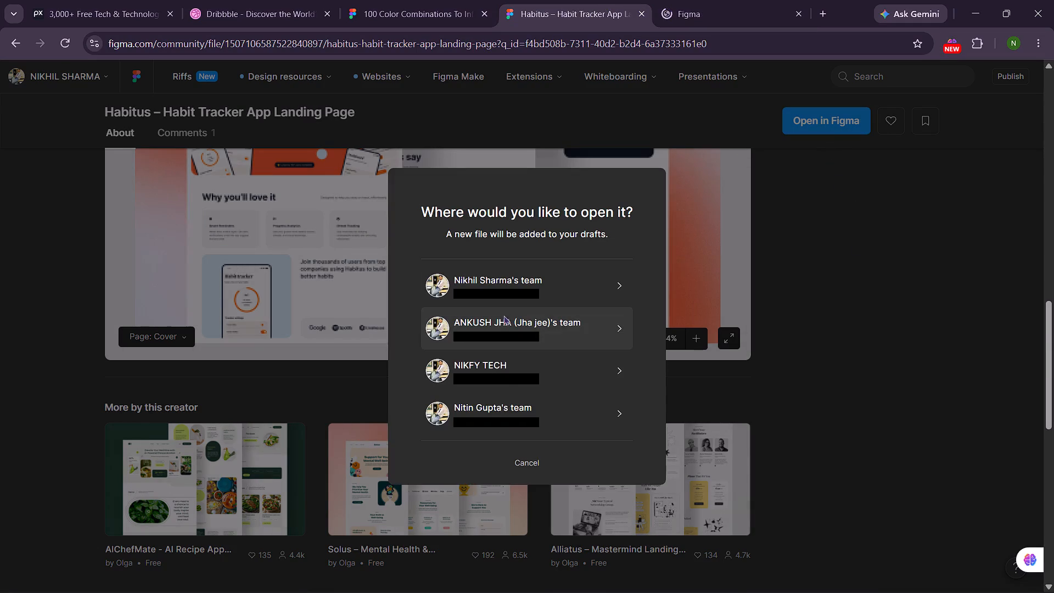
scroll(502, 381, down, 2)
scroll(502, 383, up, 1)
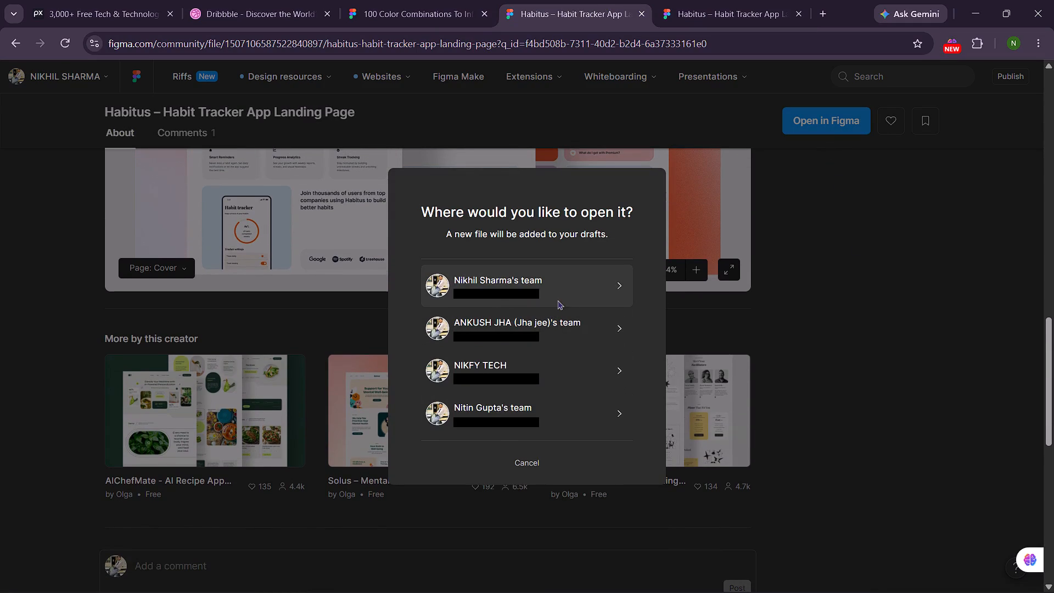
Switch to the duplicated Habitus file and examine its Cover page and the full Home frame on the Design page.
click(764, 16)
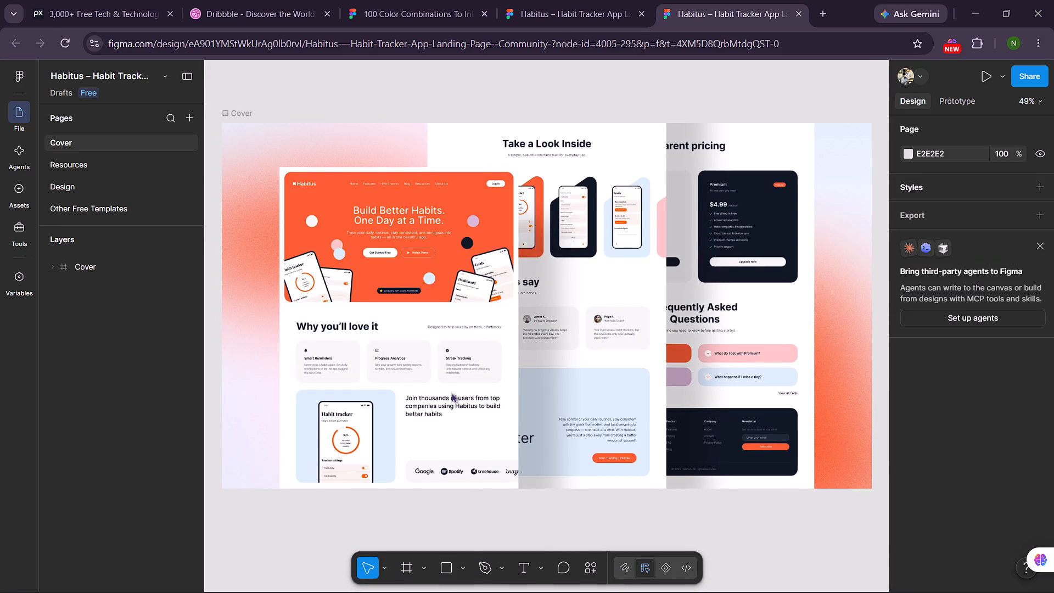
scroll(466, 403, down, 20)
scroll(466, 403, down, 6)
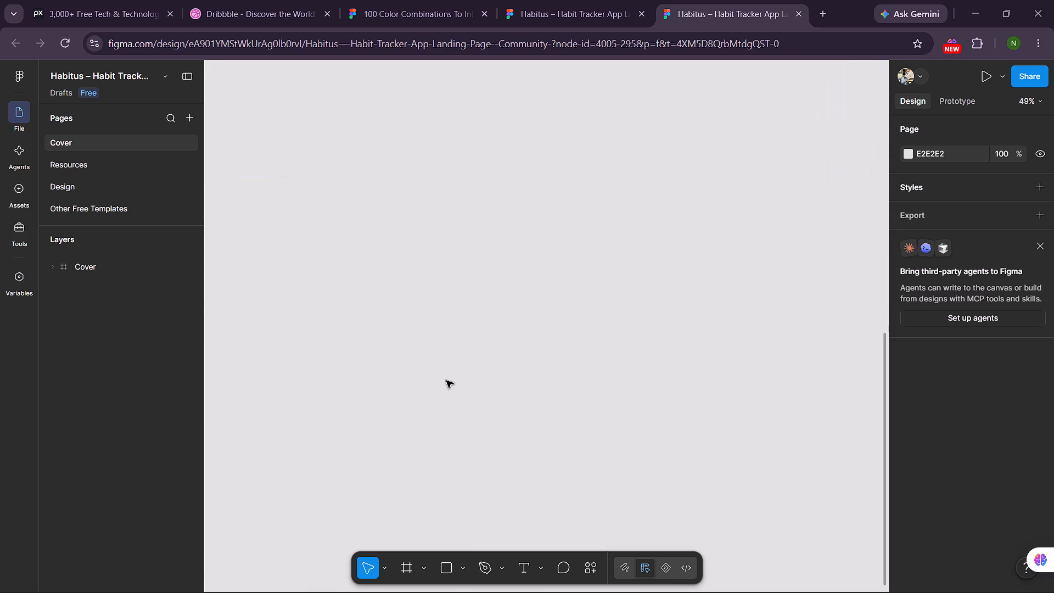
scroll(446, 381, down, 7)
scroll(446, 381, up, 16)
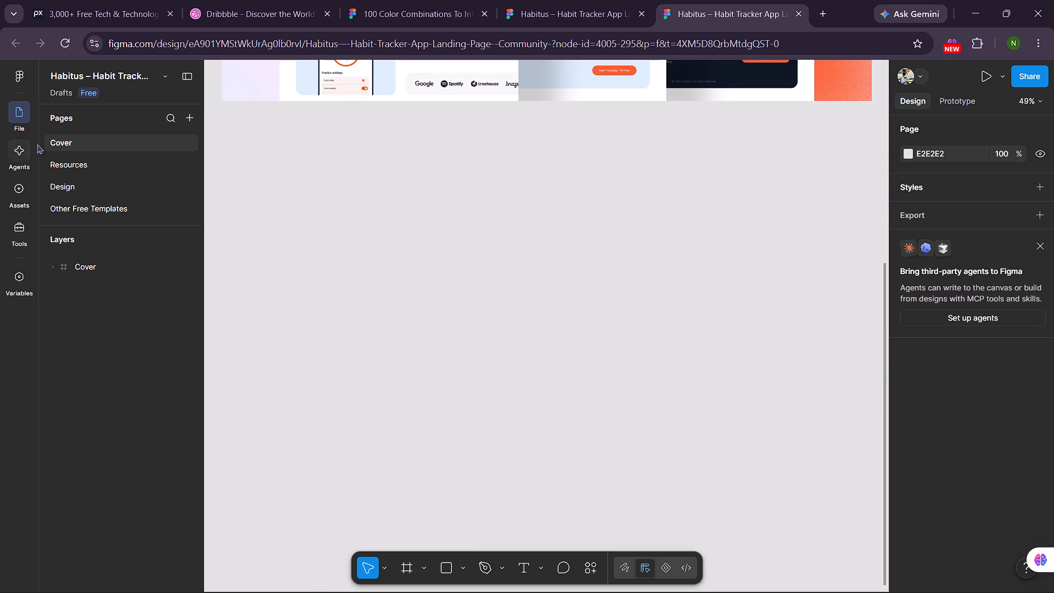
click(64, 176)
scroll(427, 281, up, 6)
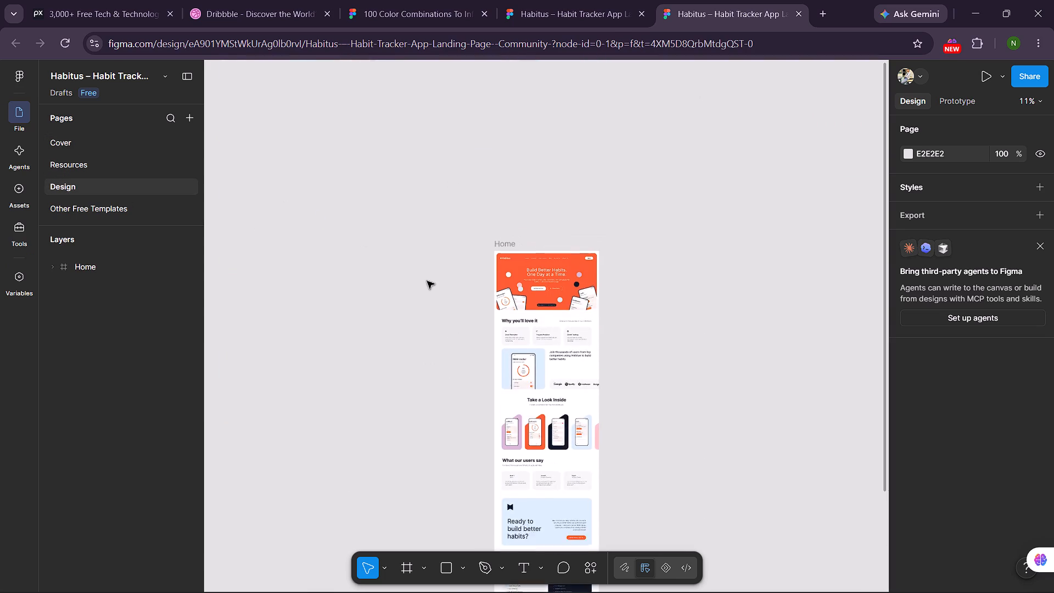
scroll(427, 281, up, 1)
scroll(427, 281, down, 13)
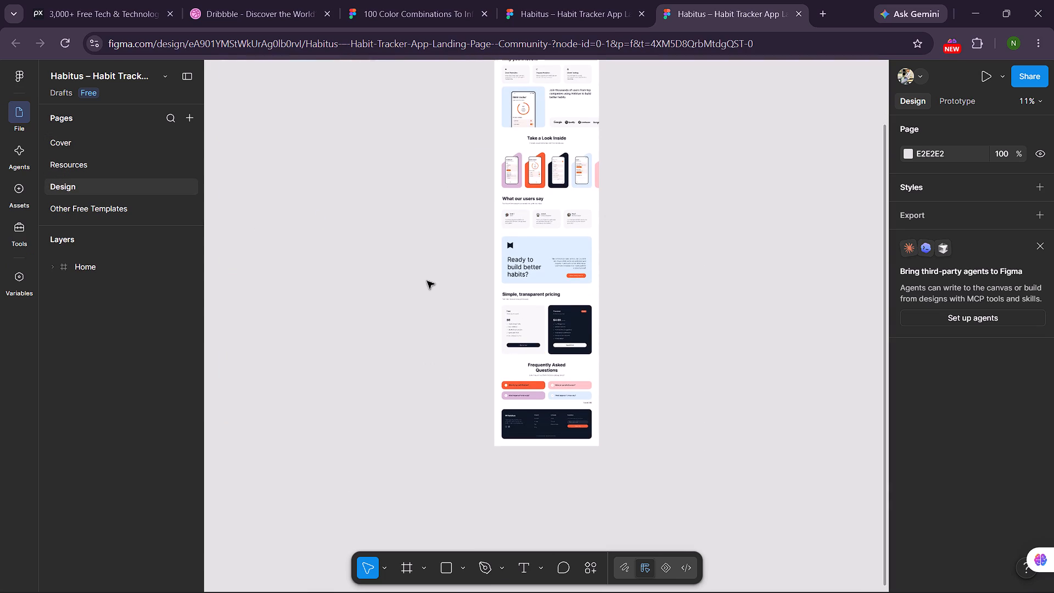
scroll(520, 261, up, 5)
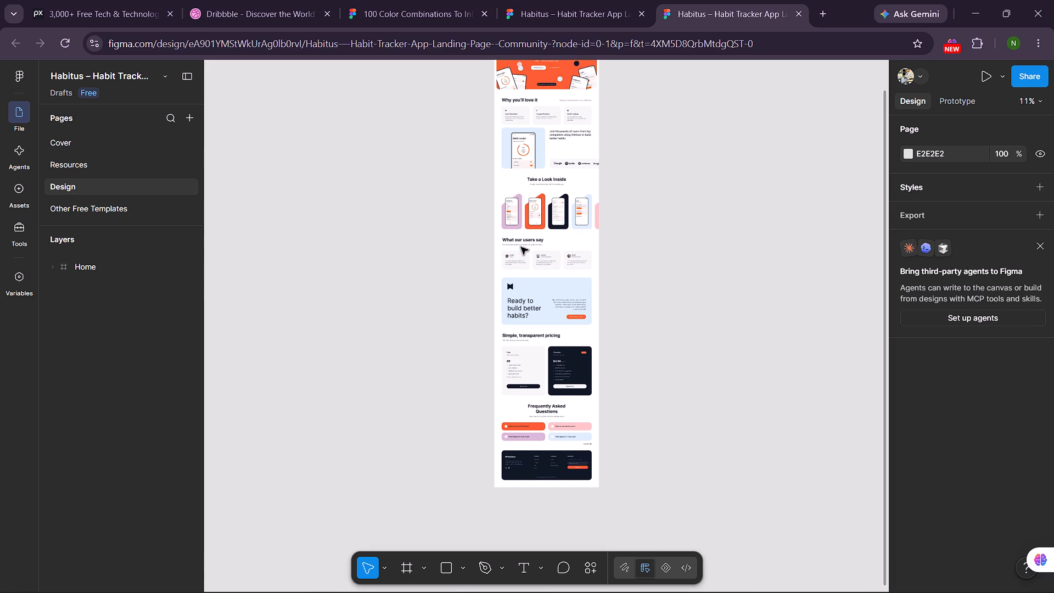
scroll(521, 247, up, 7)
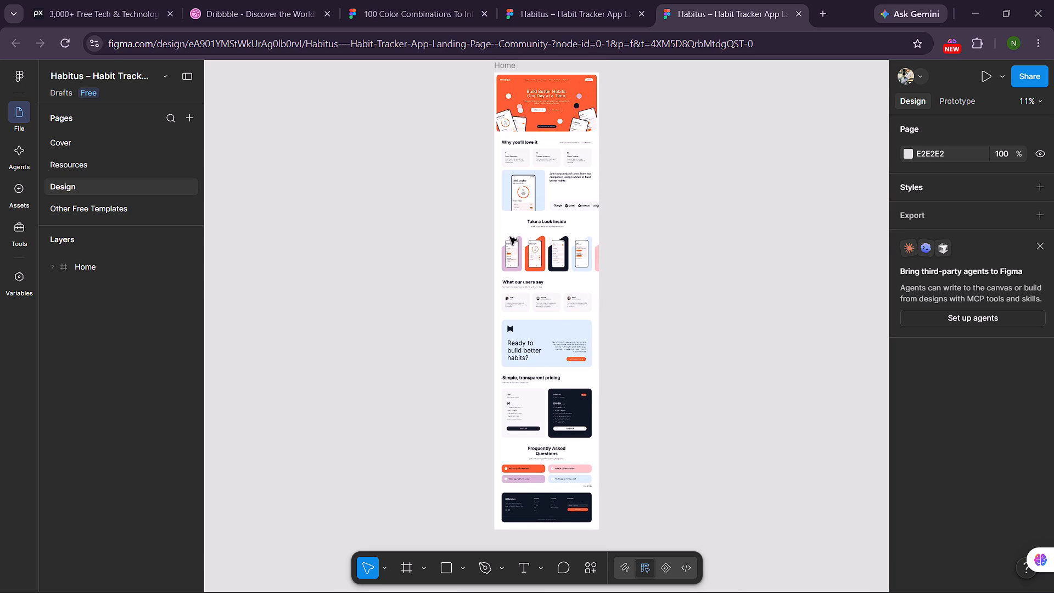
Move the Take a Look Inside section out of the Home frame onto the empty canvas beside it.
drag(532, 246, 300, 267)
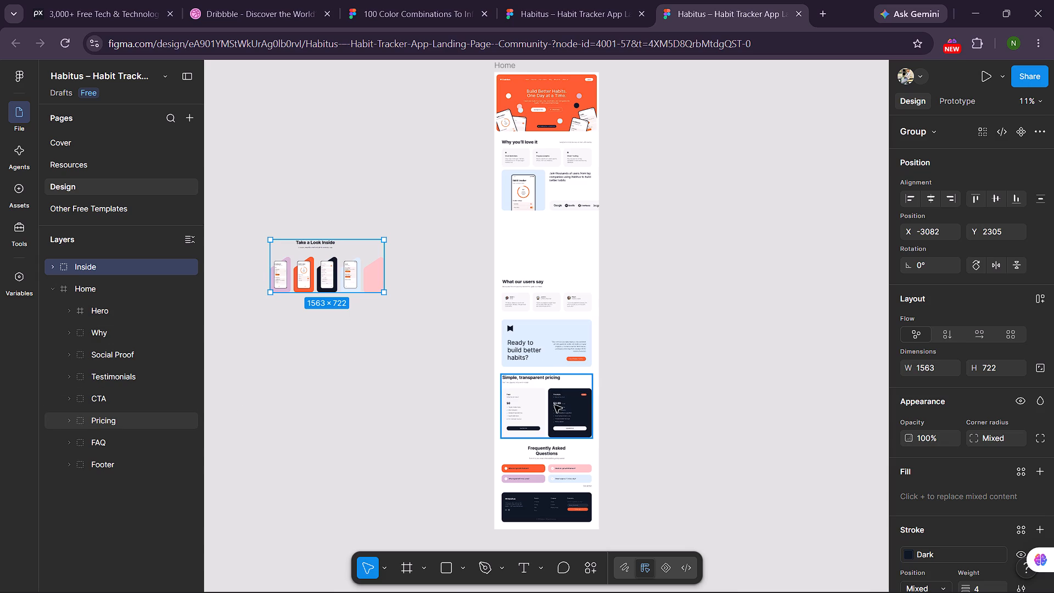
Move the Frequently Asked Questions section out of the Home frame onto the empty canvas below the Take a Look Inside section.
drag(537, 471, 330, 368)
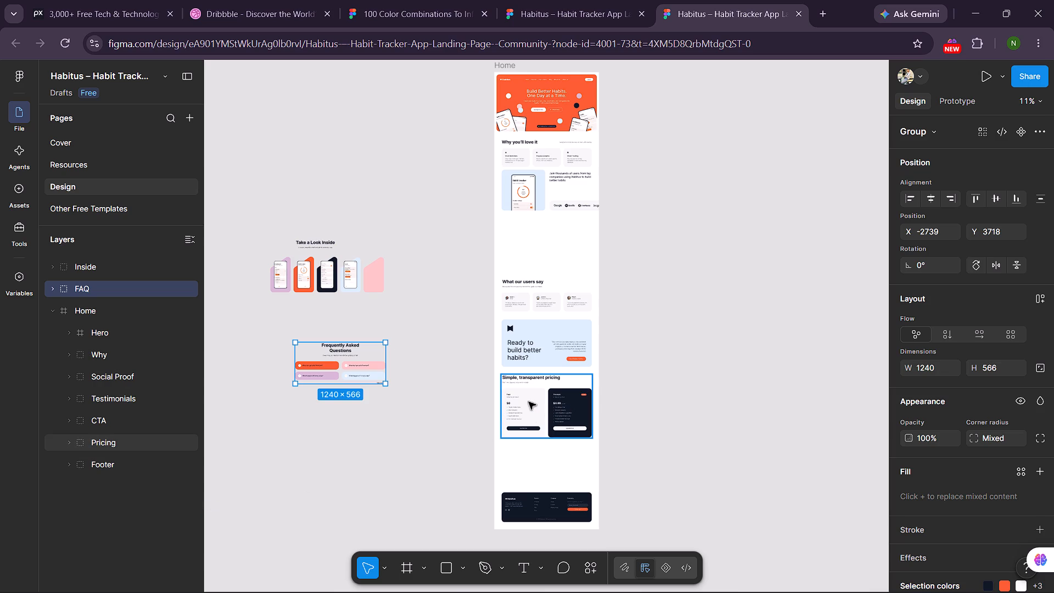
Examine the remaining Home frame sections up close, including the pricing cards, the Why you'll love it cards and the Social Proof block.
ctrl+scroll(529, 402, up, 16)
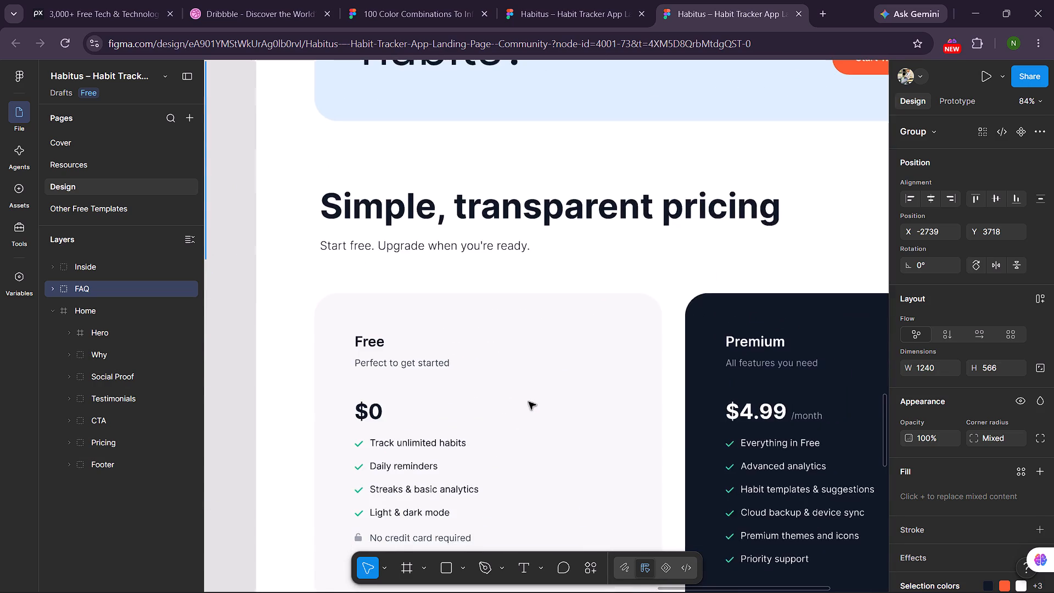
ctrl+scroll(529, 402, up, 2)
scroll(529, 402, down, 6)
scroll(529, 402, up, 6)
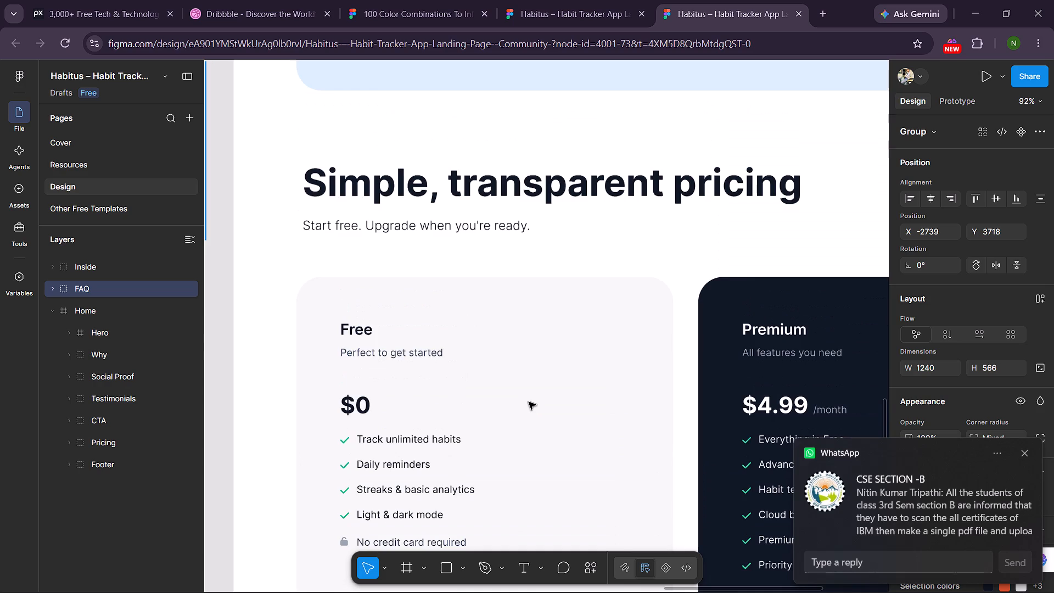
scroll(529, 402, down, 5)
ctrl+scroll(524, 400, up, 2)
ctrl+scroll(524, 400, down, 15)
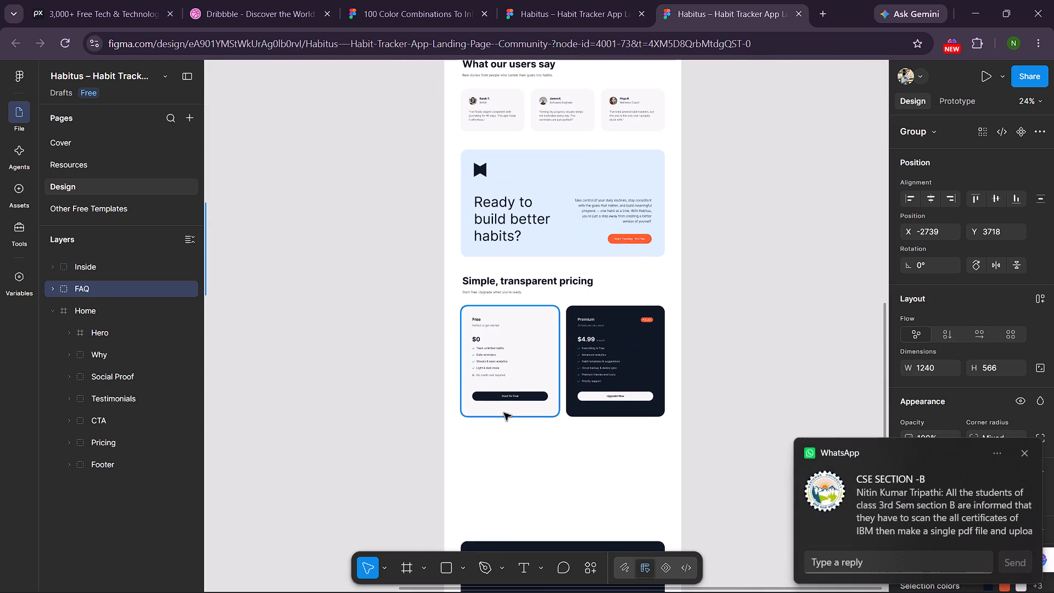
ctrl+scroll(478, 356, down, 2)
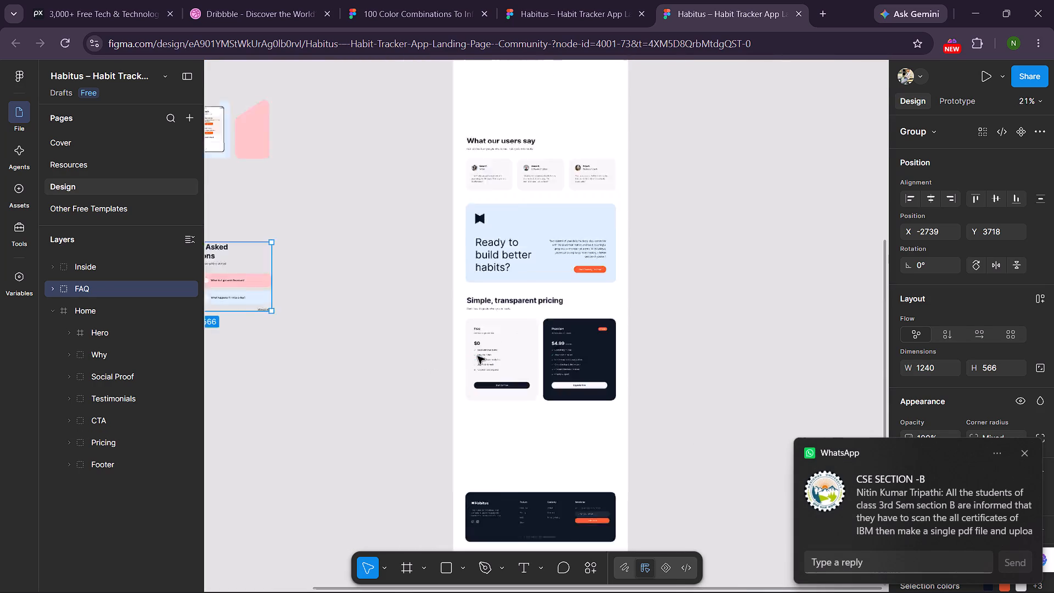
ctrl+scroll(478, 356, down, 6)
scroll(478, 356, up, 5)
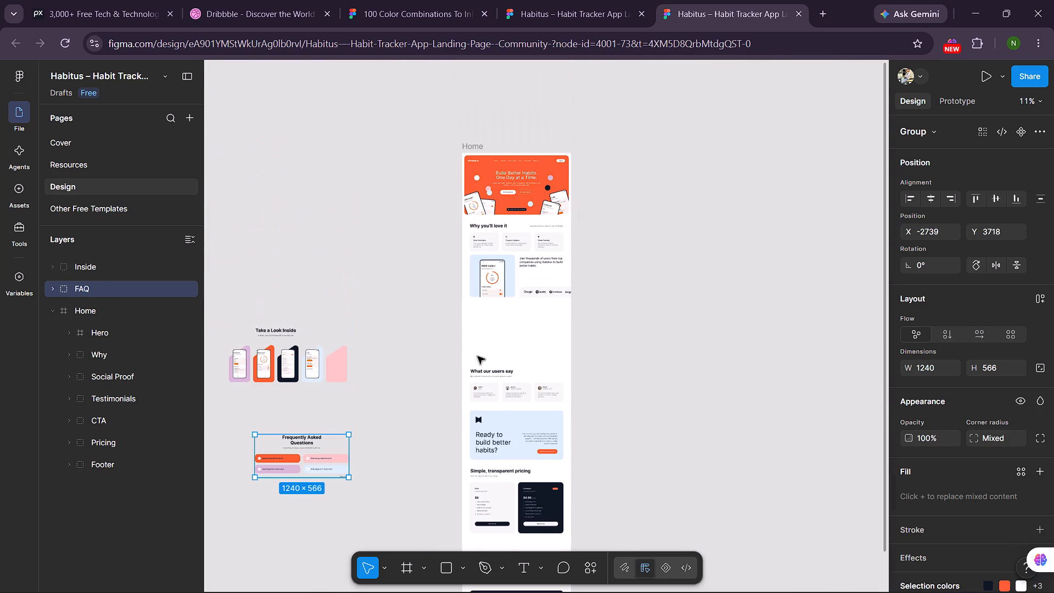
scroll(478, 356, up, 3)
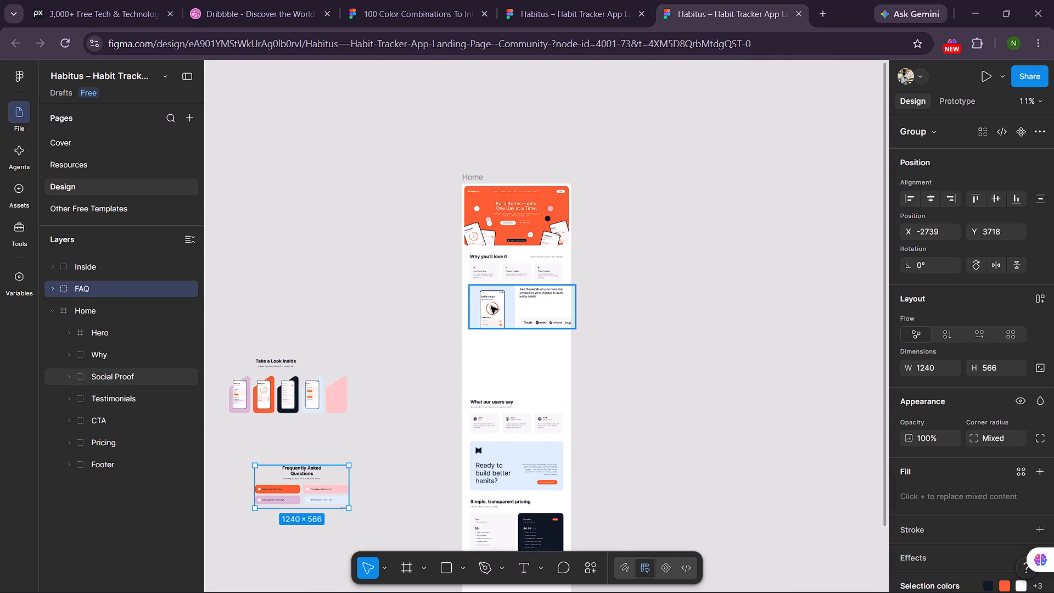
ctrl+scroll(487, 303, up, 15)
ctrl+scroll(484, 301, down, 4)
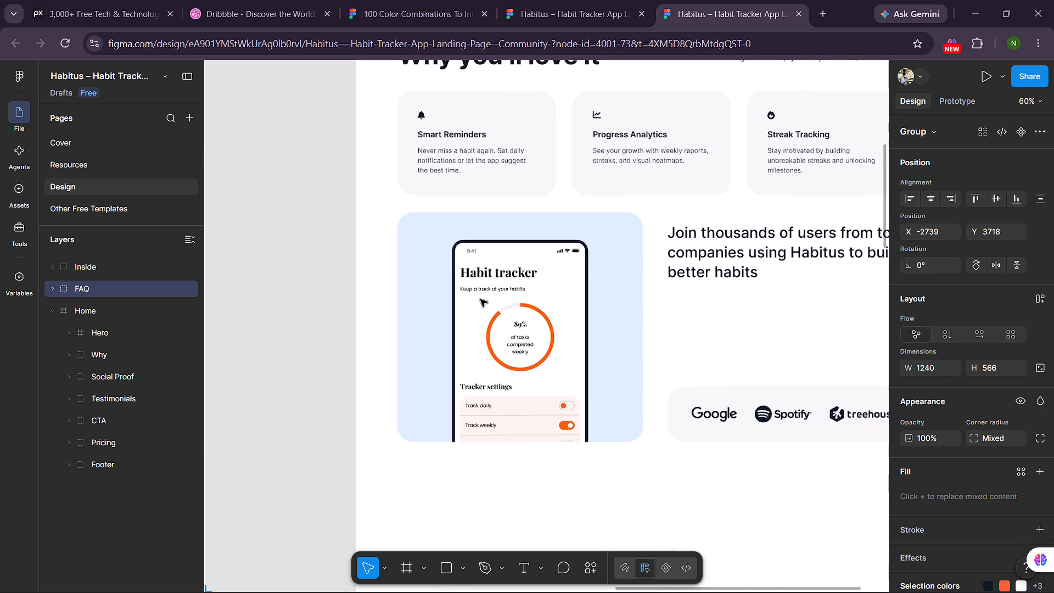
ctrl+scroll(470, 292, down, 2)
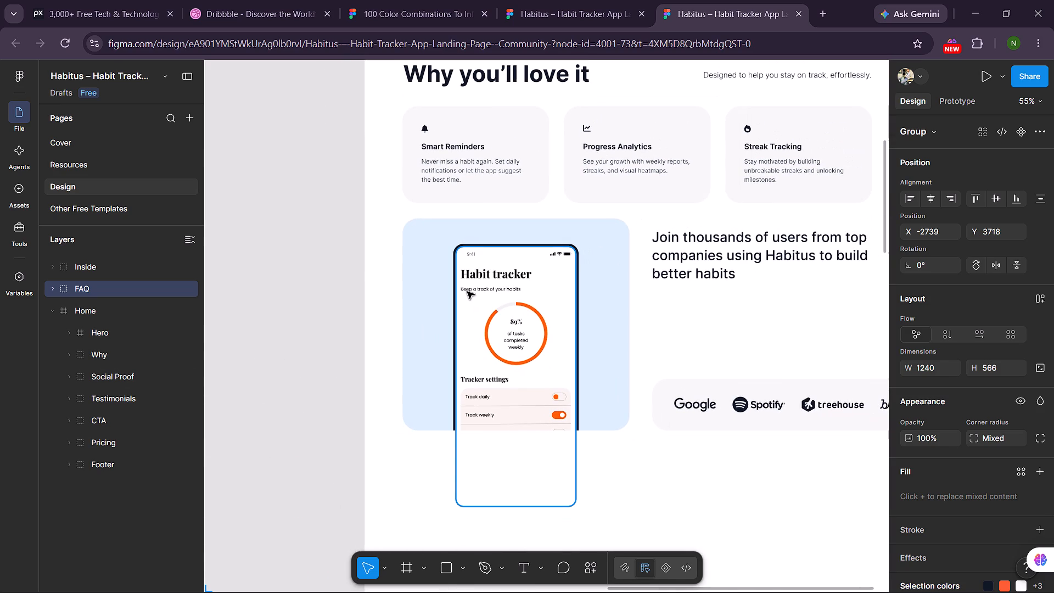
Examine the Home frame's hero, Why you'll love it and social proof sections up close.
ctrl+scroll(460, 298, down, 3)
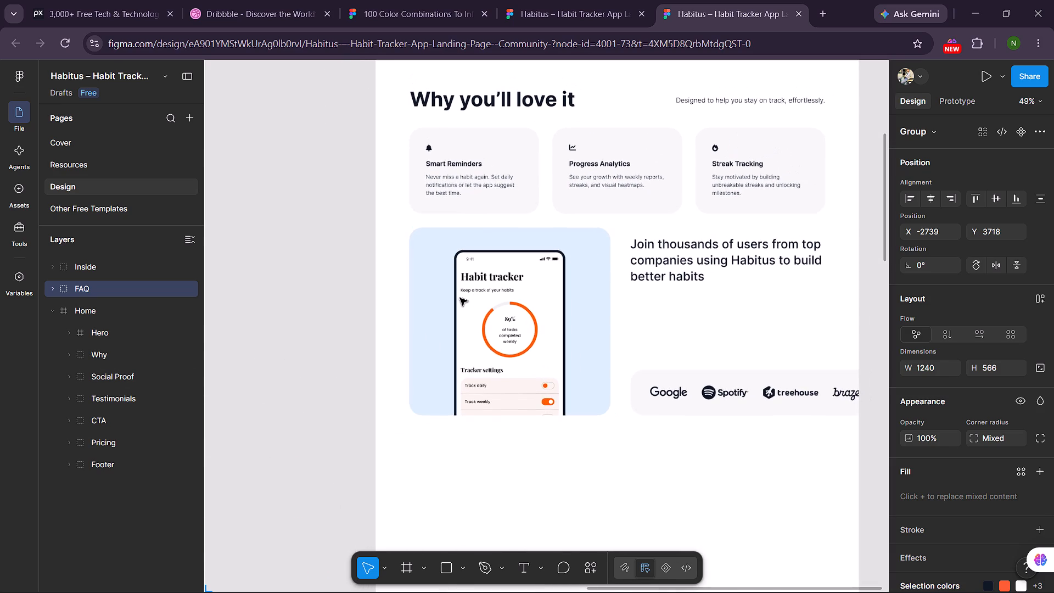
ctrl+scroll(460, 298, up, 5)
ctrl+scroll(460, 298, down, 6)
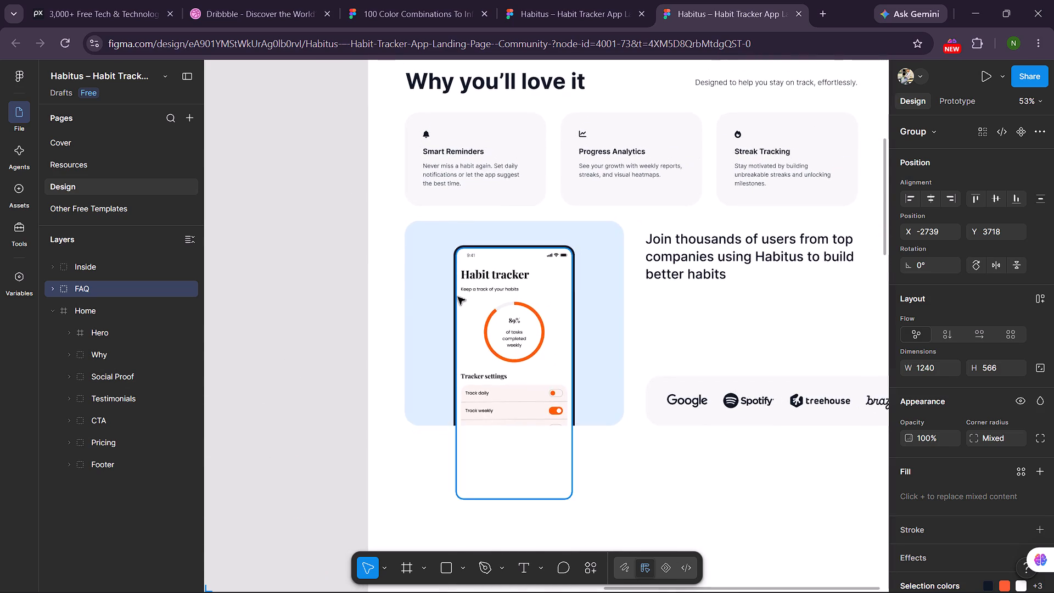
scroll(458, 297, up, 5)
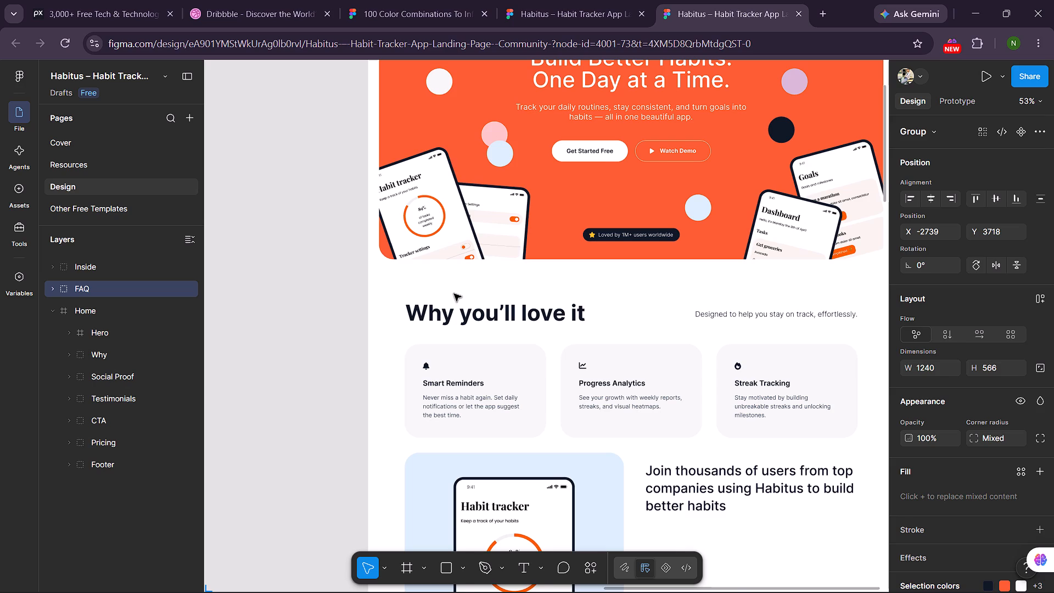
scroll(454, 294, up, 8)
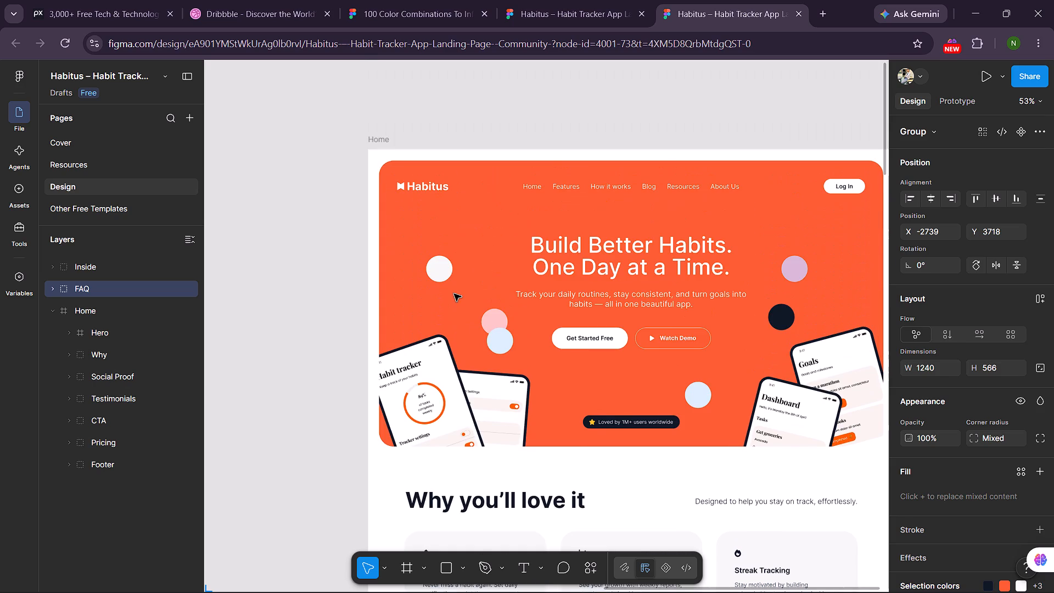
scroll(454, 294, down, 6)
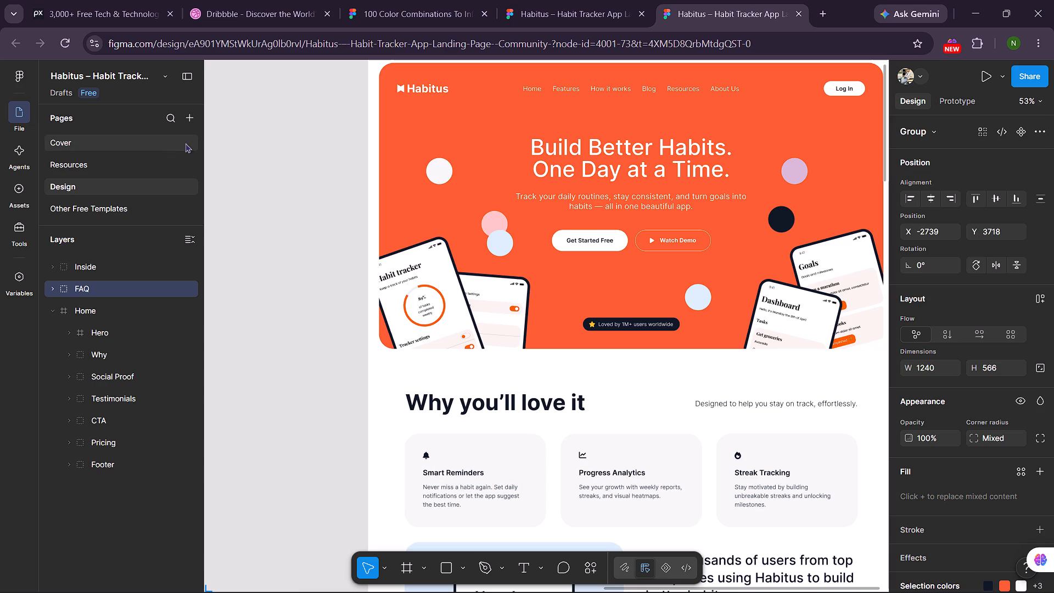
scroll(332, 345, up, 5)
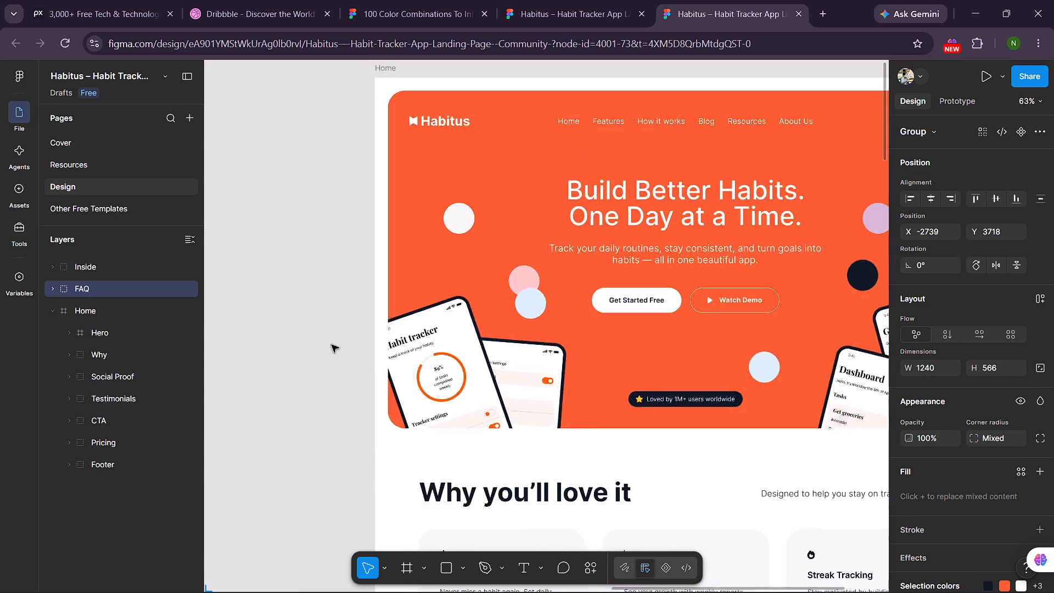
scroll(332, 345, up, 2)
ctrl+scroll(332, 345, down, 15)
scroll(278, 560, down, 8)
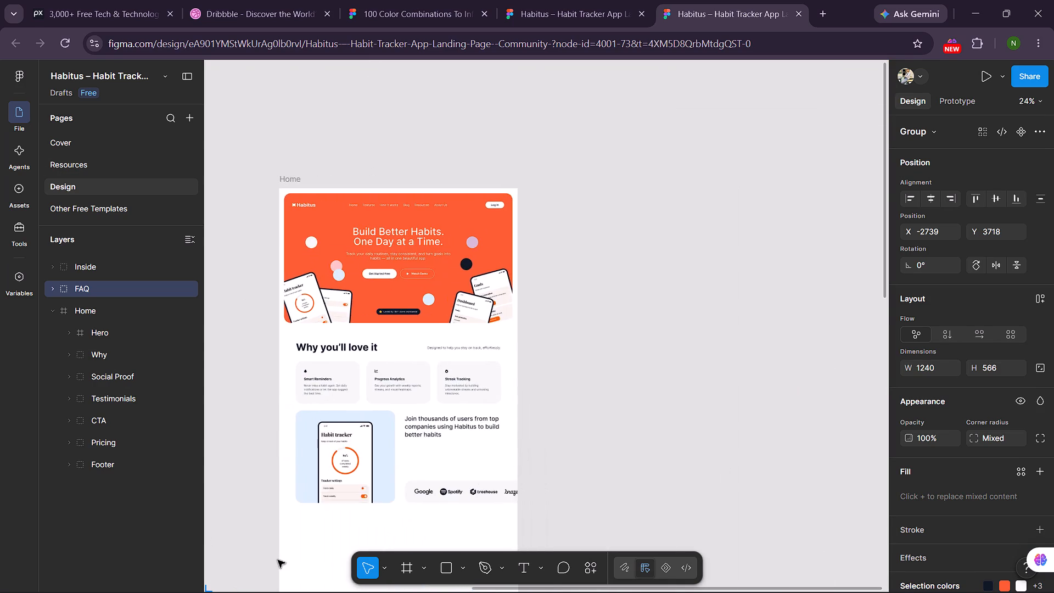
Copy the Take a Look Inside group and paste it into the NikfyTech design in the Figma desktop app.
scroll(278, 560, down, 1)
shift+scroll(278, 560, up, 16)
shift+scroll(278, 560, down, 13)
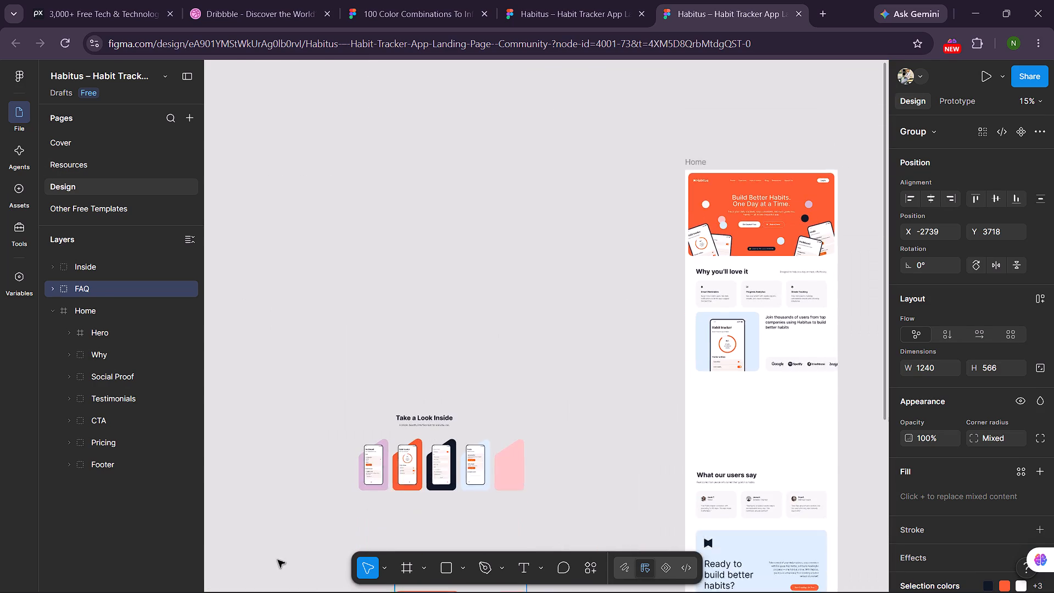
shift+scroll(278, 560, down, 10)
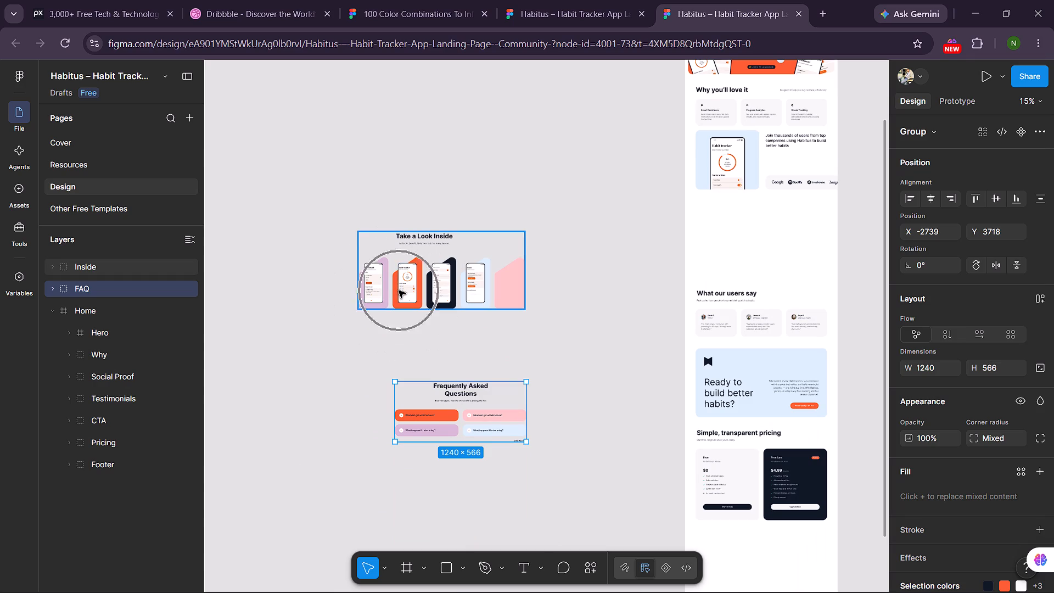
click(372, 370)
click(451, 267)
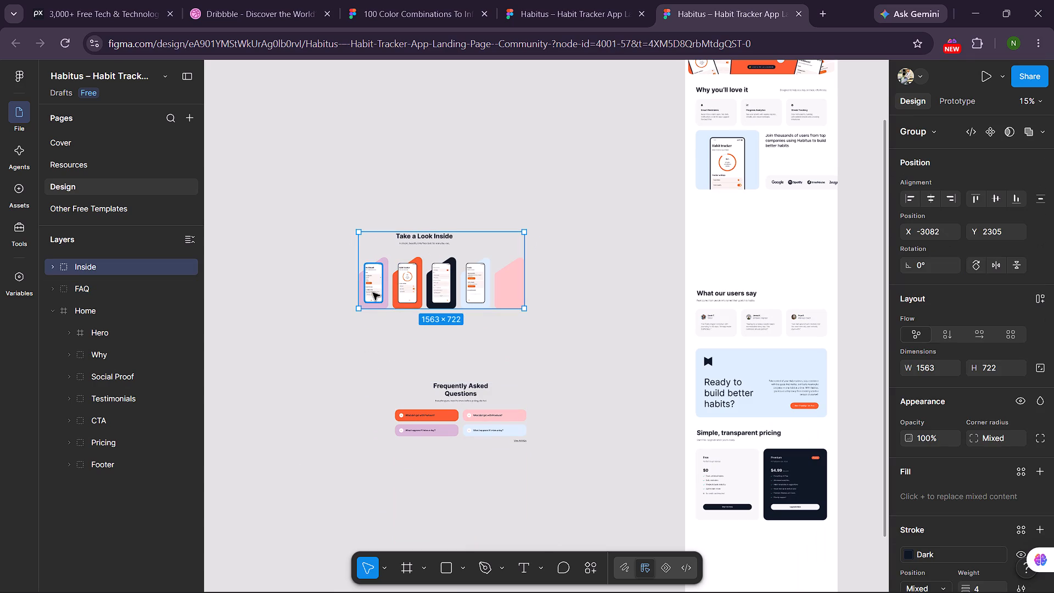
key(ctrl+c)
ctrl+drag(373, 293, 431, 421)
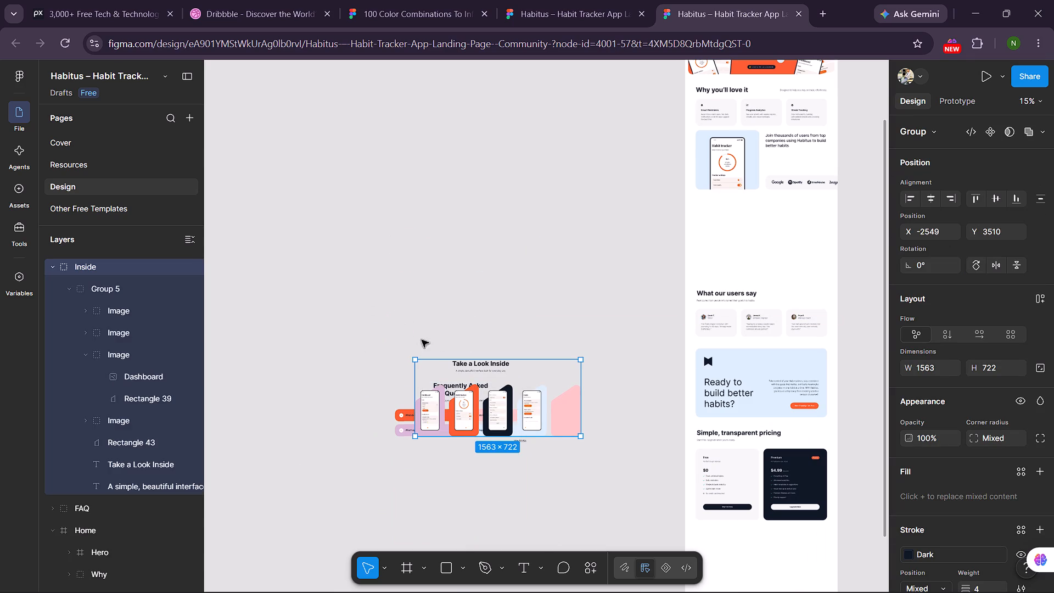
click(455, 1)
click(321, 0)
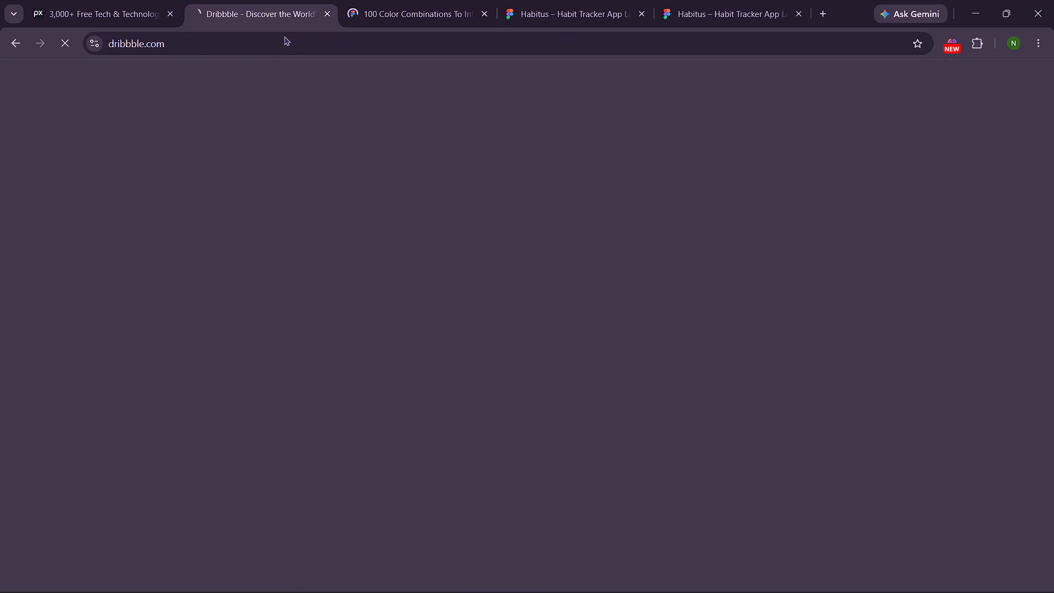
click(591, 564)
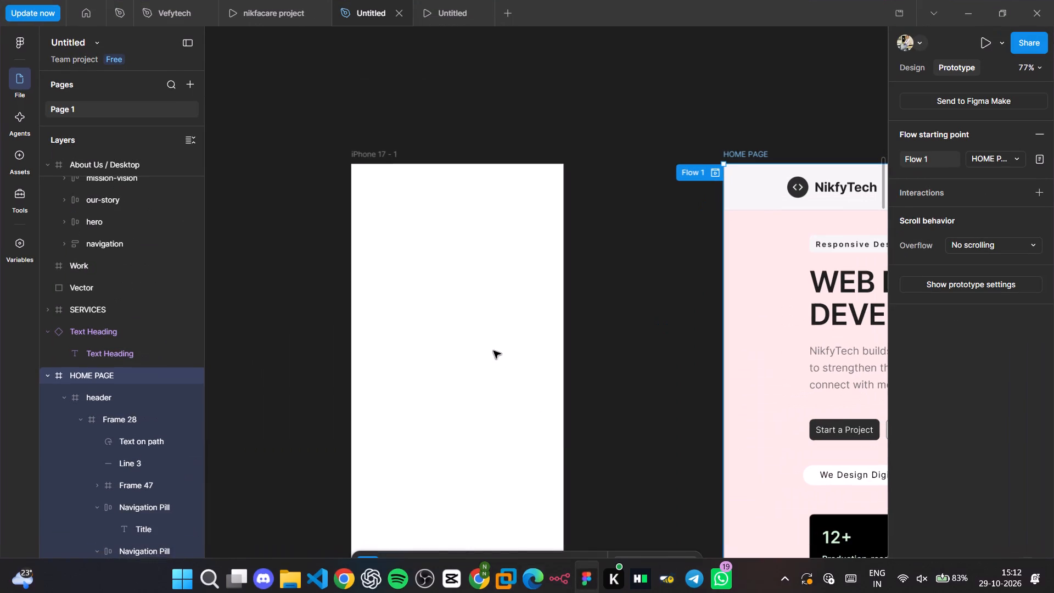
click(489, 344)
key(ctrl+v)
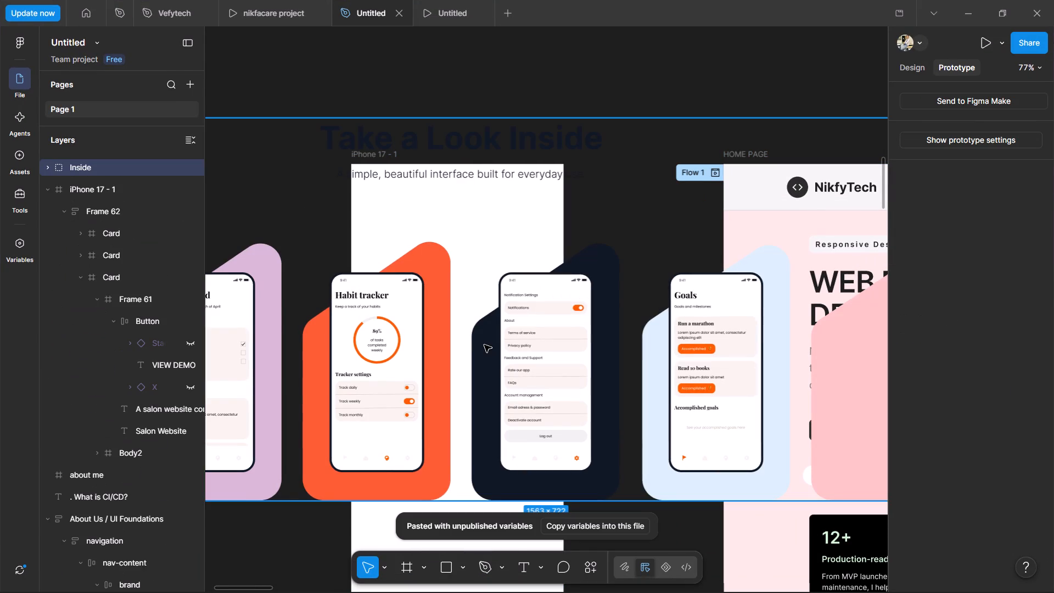
Move the pasted Take a Look Inside group into the HOME PAGE frame's empty area under the About Me heading.
drag(484, 345, 739, 438)
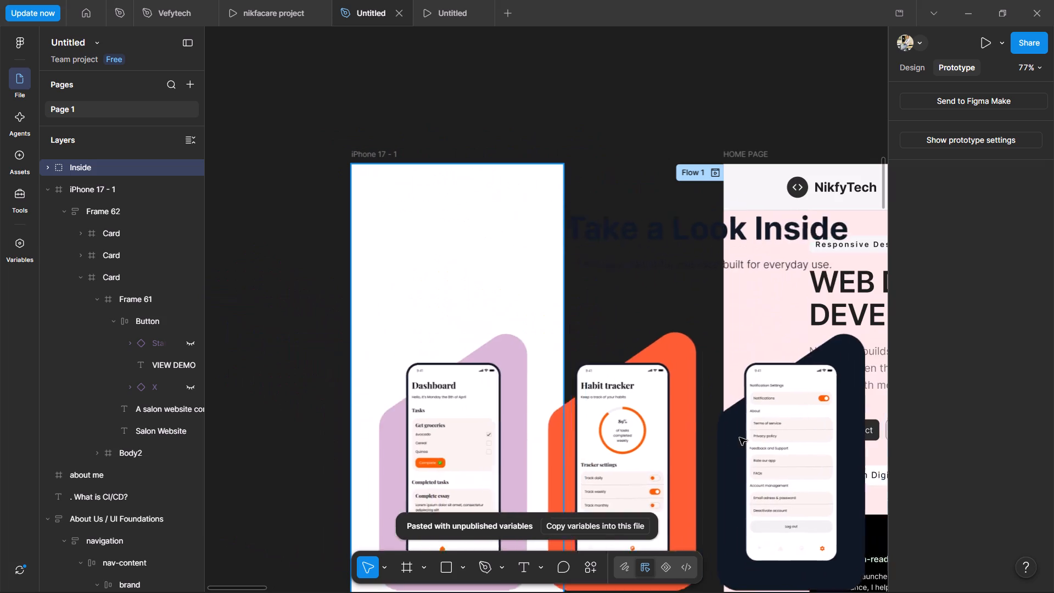
drag(739, 438, 853, 458)
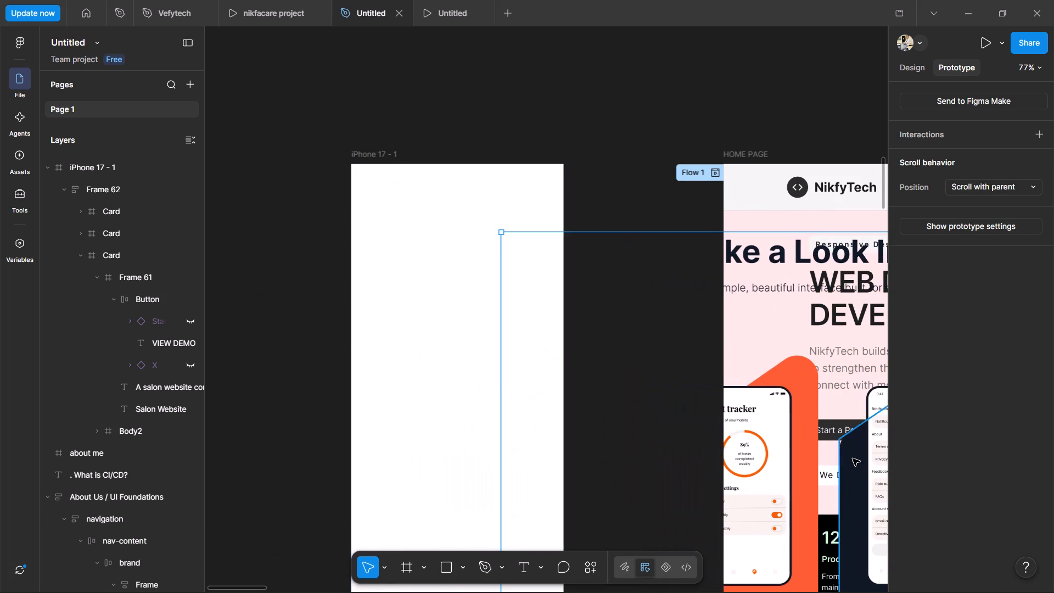
ctrl+scroll(853, 458, down, 20)
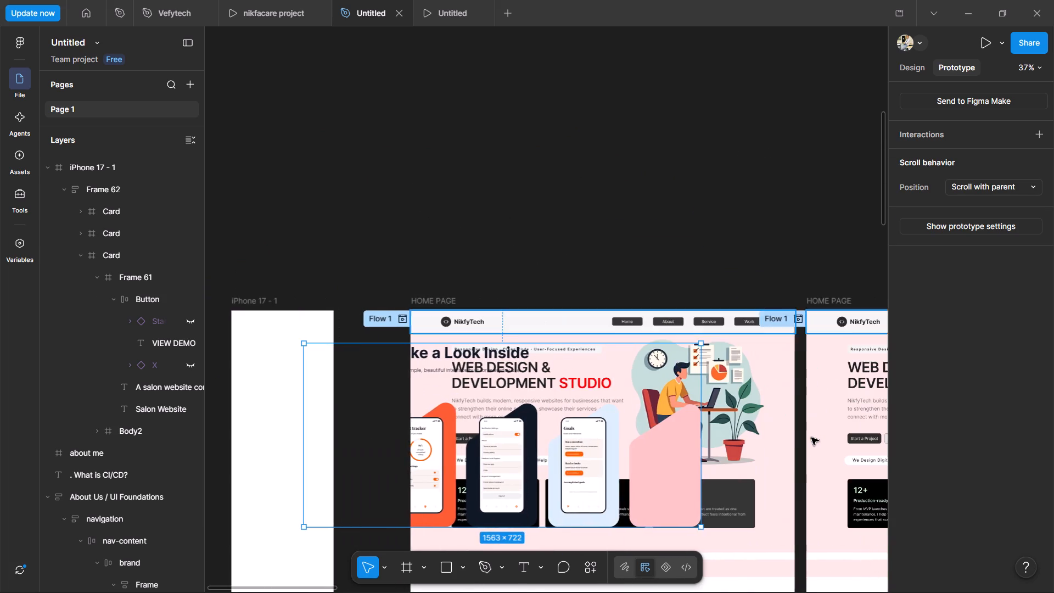
ctrl+scroll(811, 438, down, 5)
scroll(810, 436, down, 11)
scroll(800, 429, up, 2)
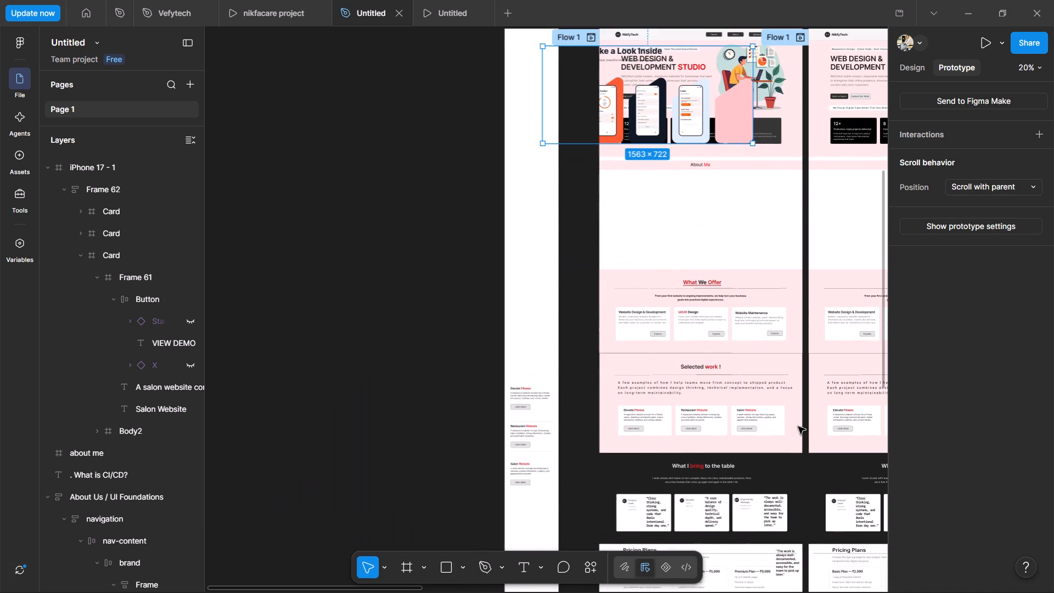
scroll(798, 427, up, 1)
drag(629, 84, 672, 190)
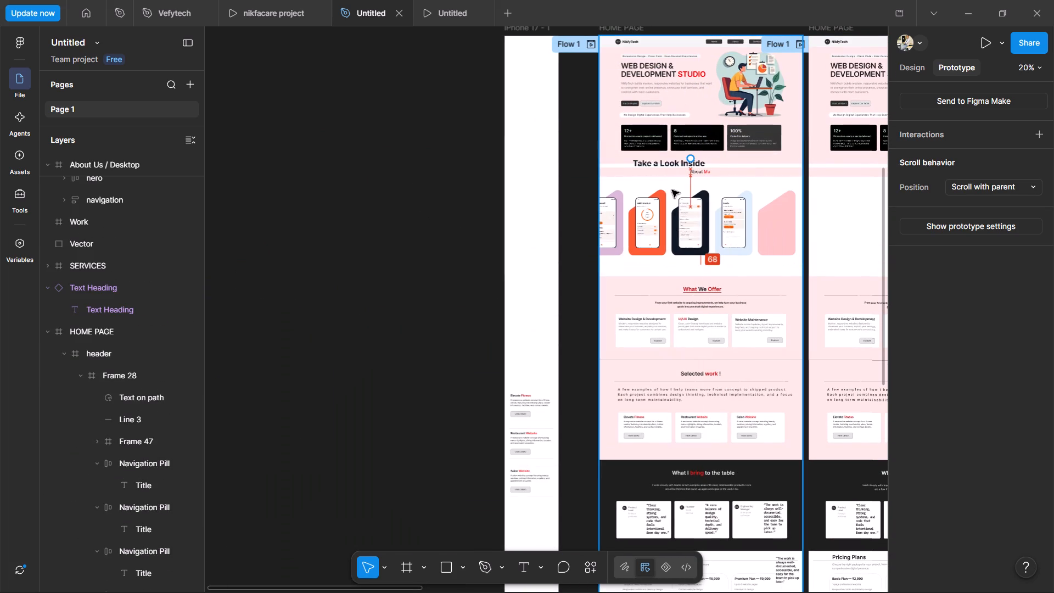
drag(672, 190, 623, 206)
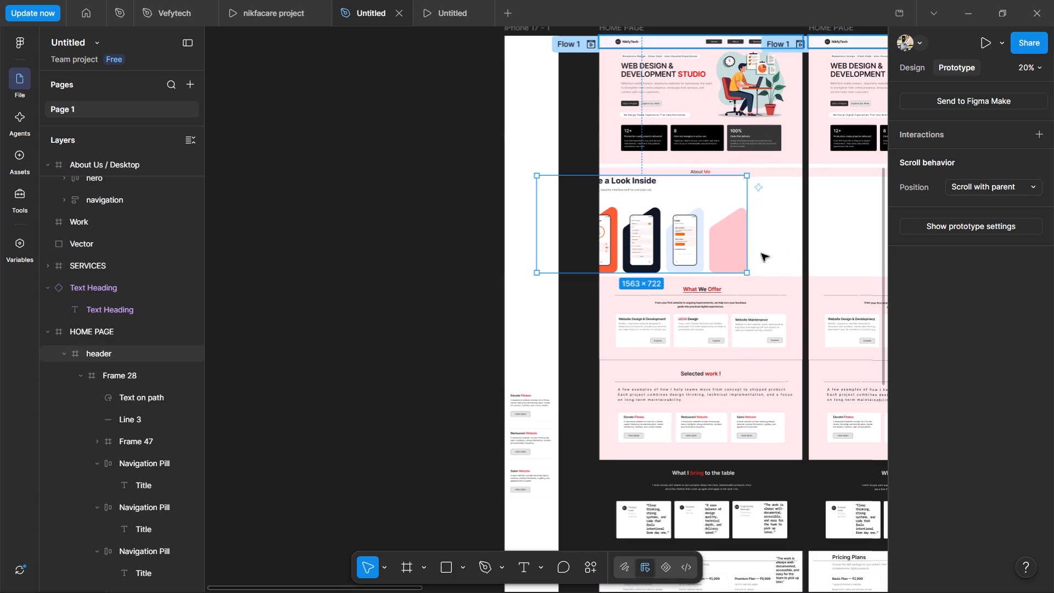
Scale the Take a Look Inside group down to about 1345 × 559.
drag(747, 272, 718, 250)
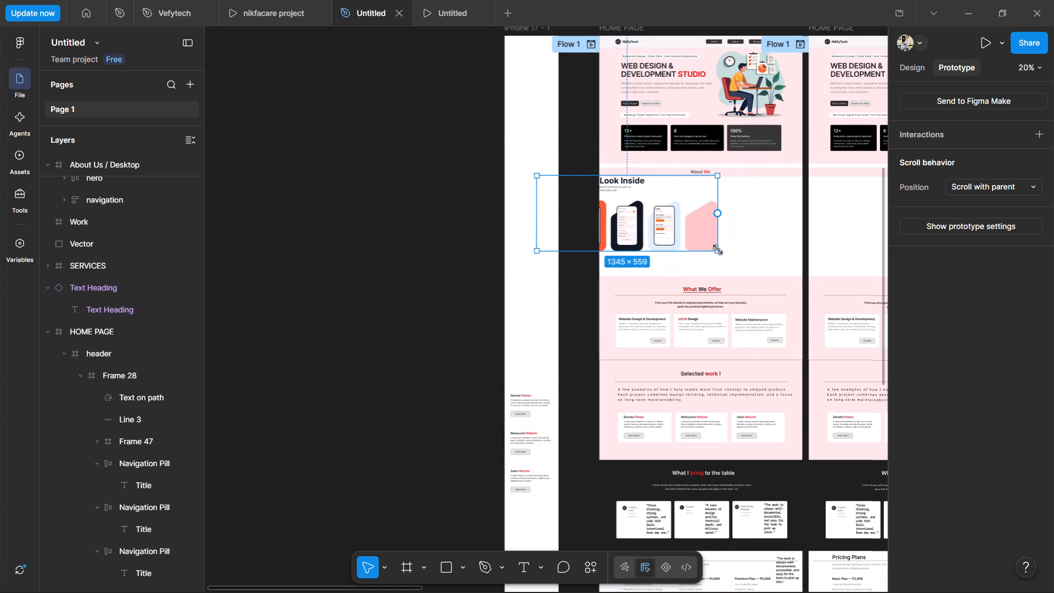
Centre the Take a Look Inside group horizontally in the HOME PAGE frame, in the white area beneath the About Me heading.
drag(655, 220, 731, 230)
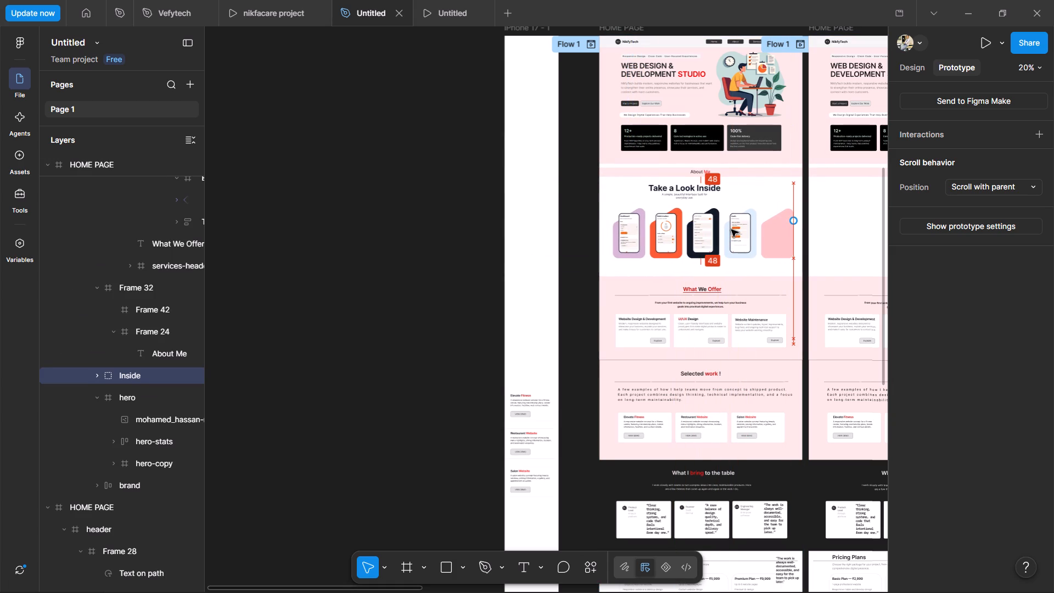
drag(731, 230, 732, 228)
scroll(732, 228, down, 5)
scroll(733, 260, up, 6)
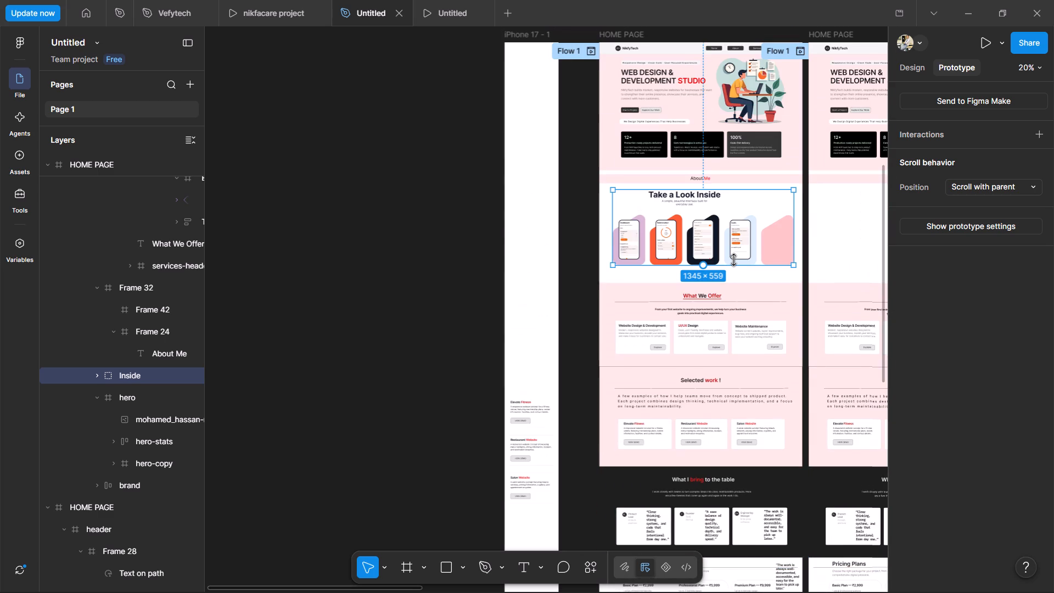
scroll(733, 260, down, 1)
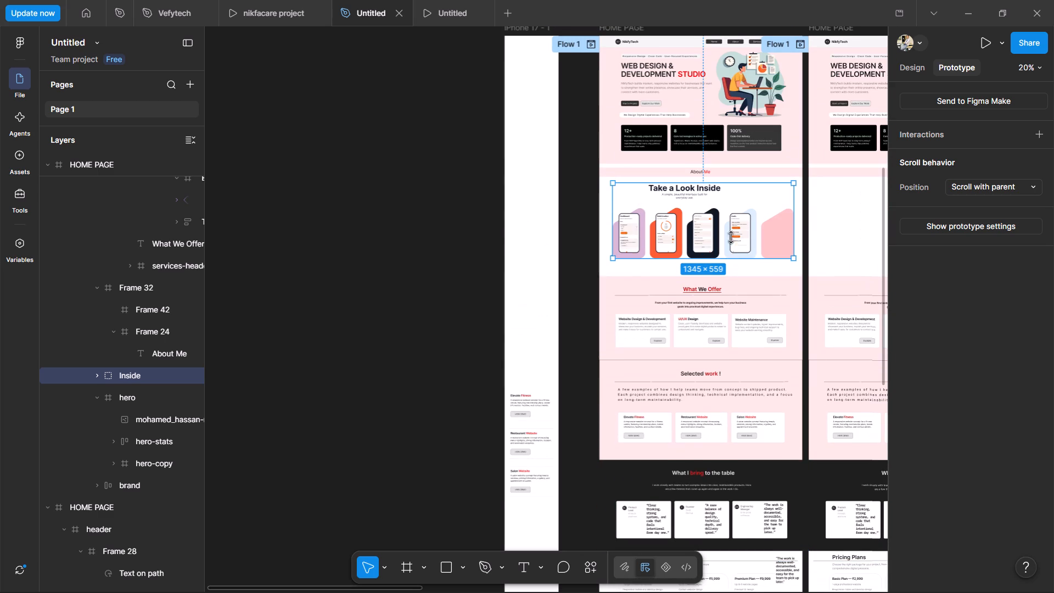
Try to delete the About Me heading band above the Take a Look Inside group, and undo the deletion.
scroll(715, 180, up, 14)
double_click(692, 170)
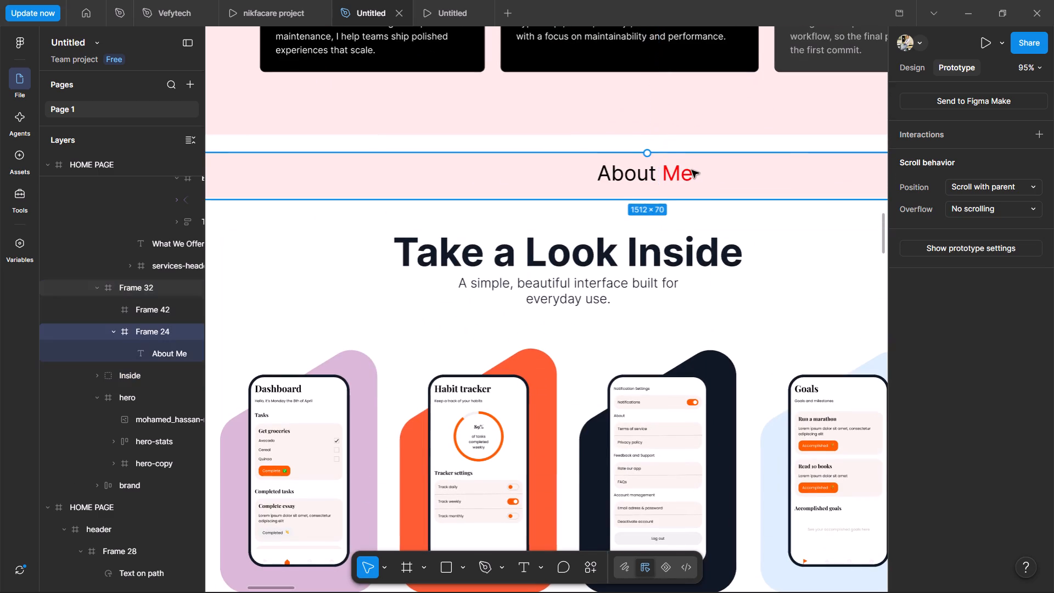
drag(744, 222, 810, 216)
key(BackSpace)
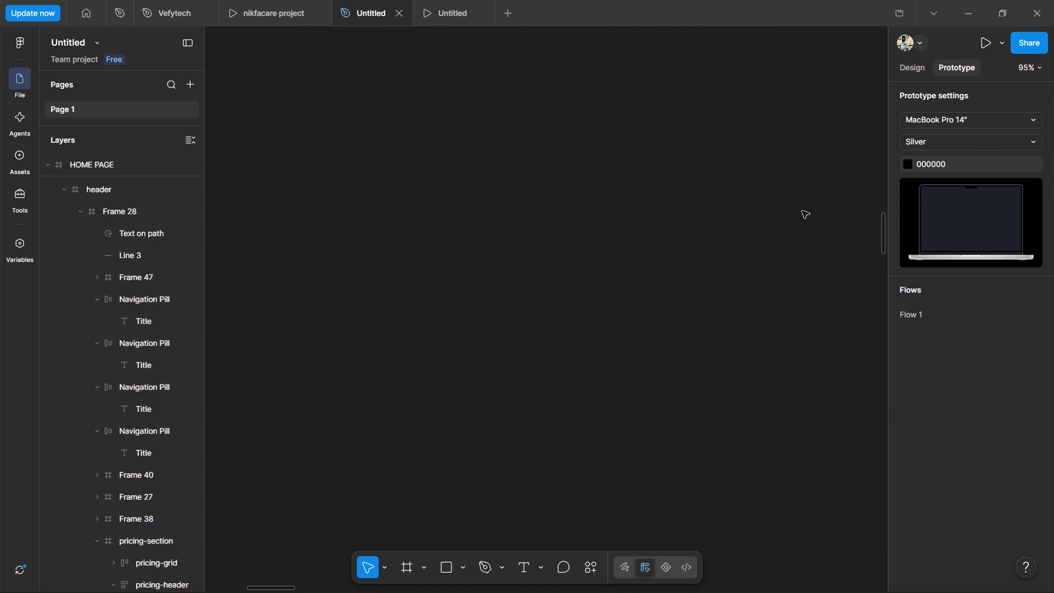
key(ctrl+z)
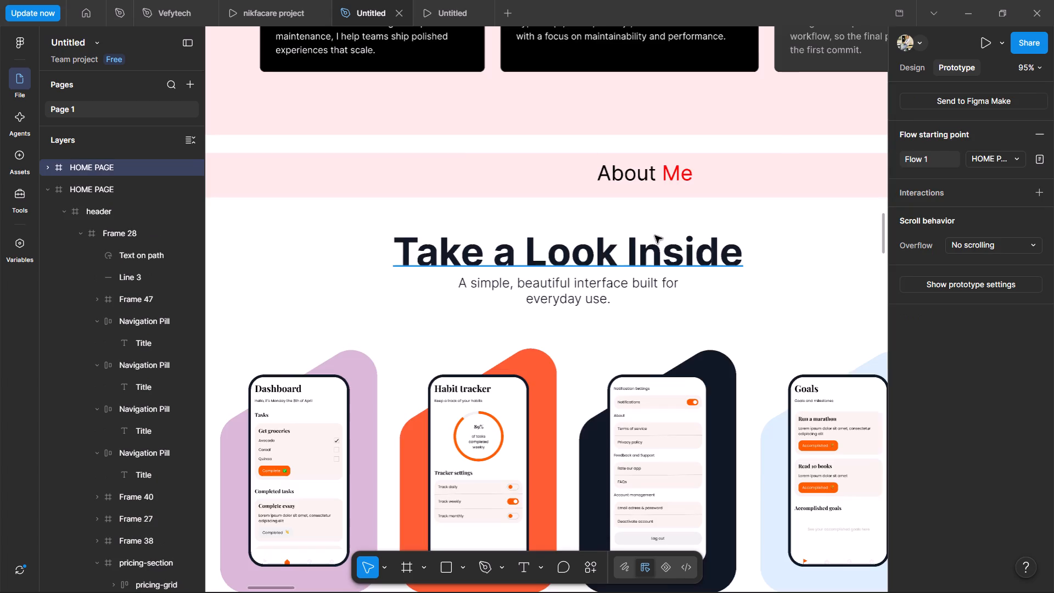
Delete the pink About Me heading band, Frame 32, above the Take a Look Inside group in the HOME PAGE frame.
double_click(613, 186)
click(613, 180)
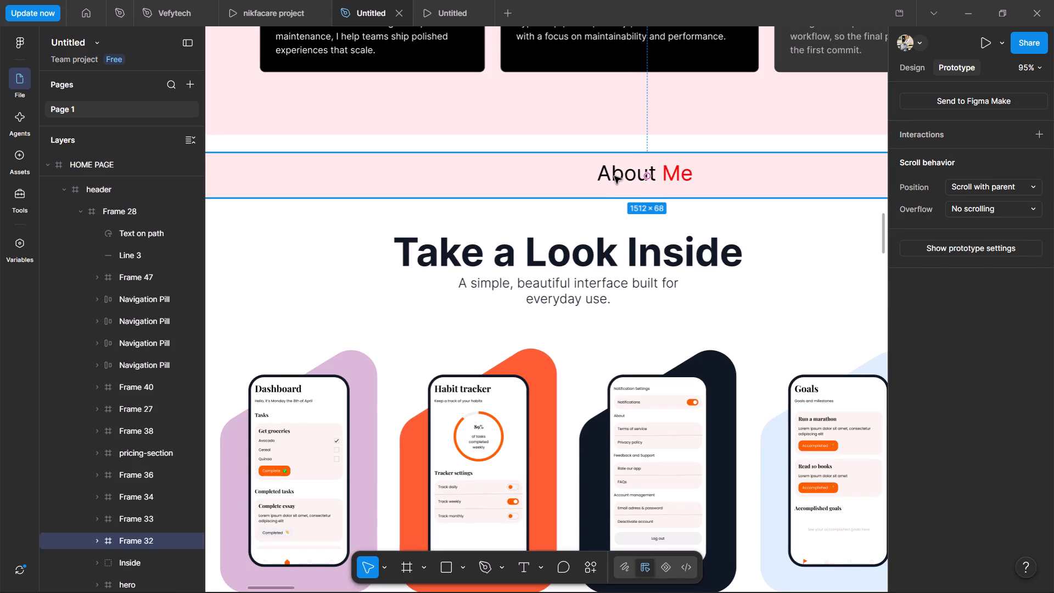
click(912, 57)
drag(906, 71, 896, 86)
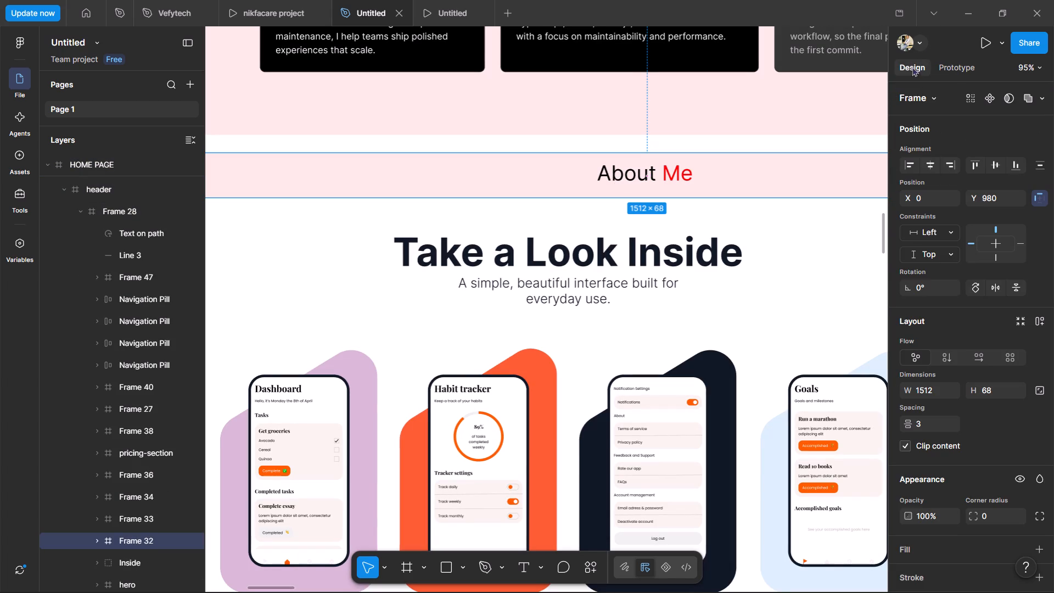
click(912, 63)
click(909, 66)
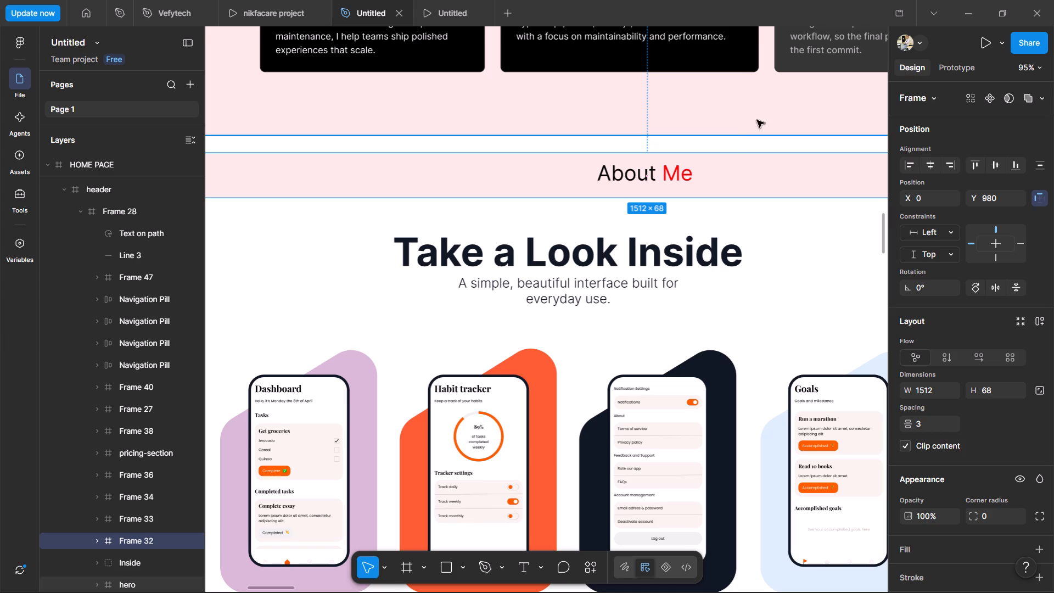
click(705, 158)
key(BackSpace)
click(768, 200)
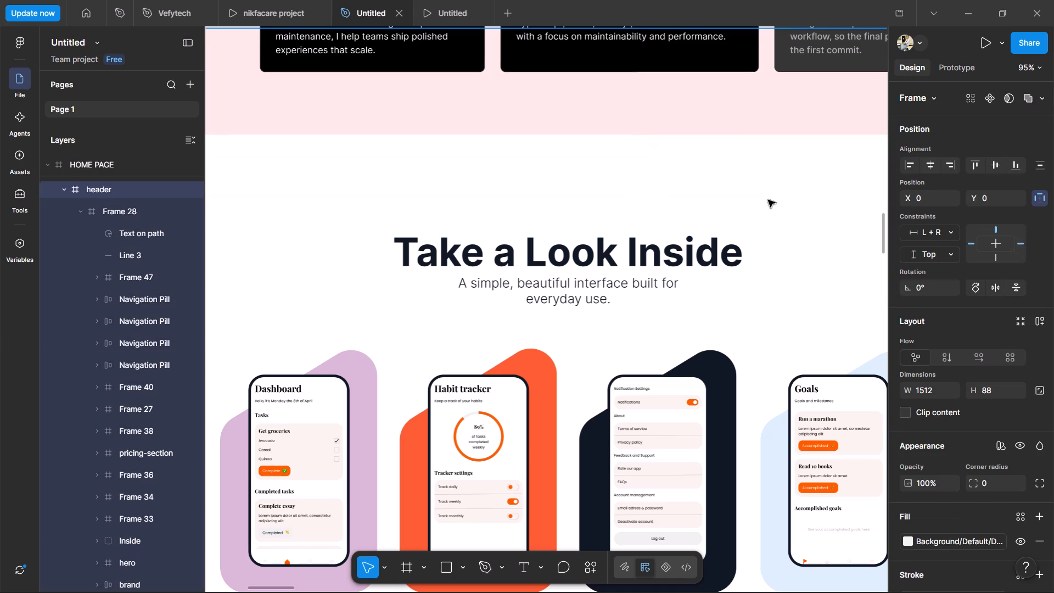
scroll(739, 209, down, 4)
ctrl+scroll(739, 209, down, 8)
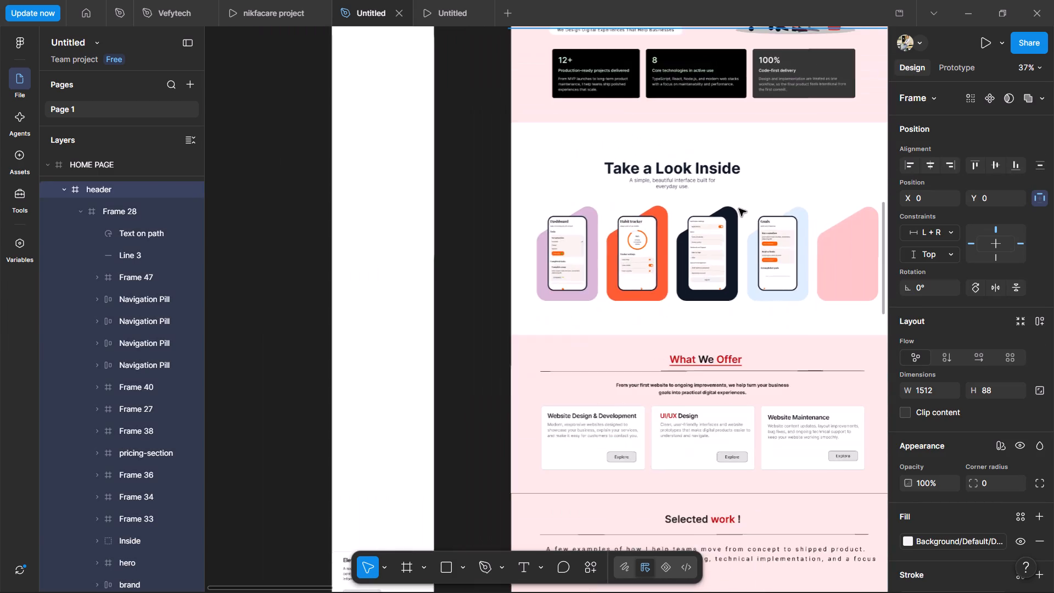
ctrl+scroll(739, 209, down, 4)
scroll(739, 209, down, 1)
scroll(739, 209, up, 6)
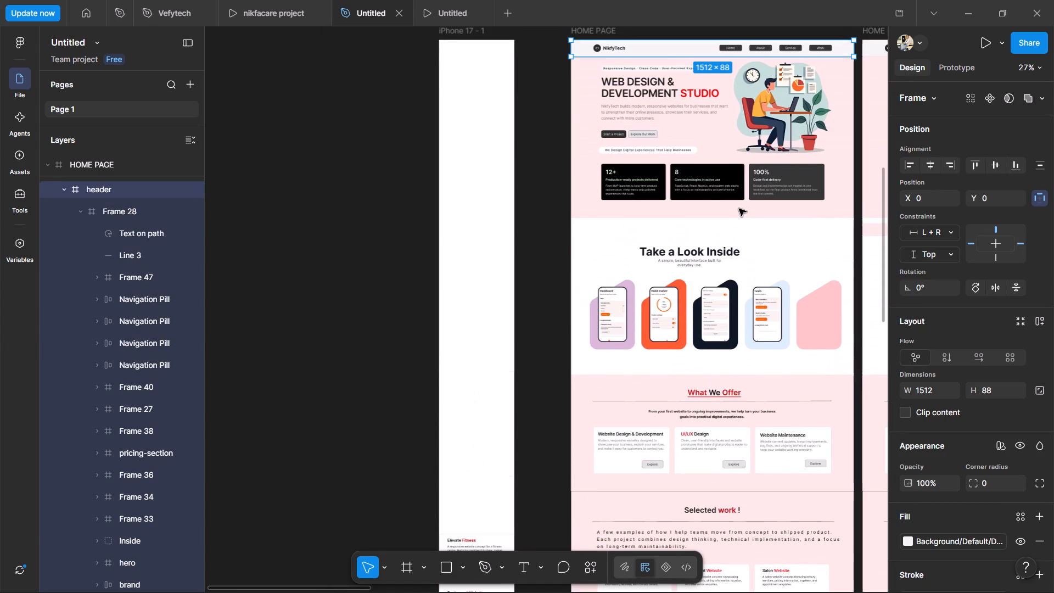
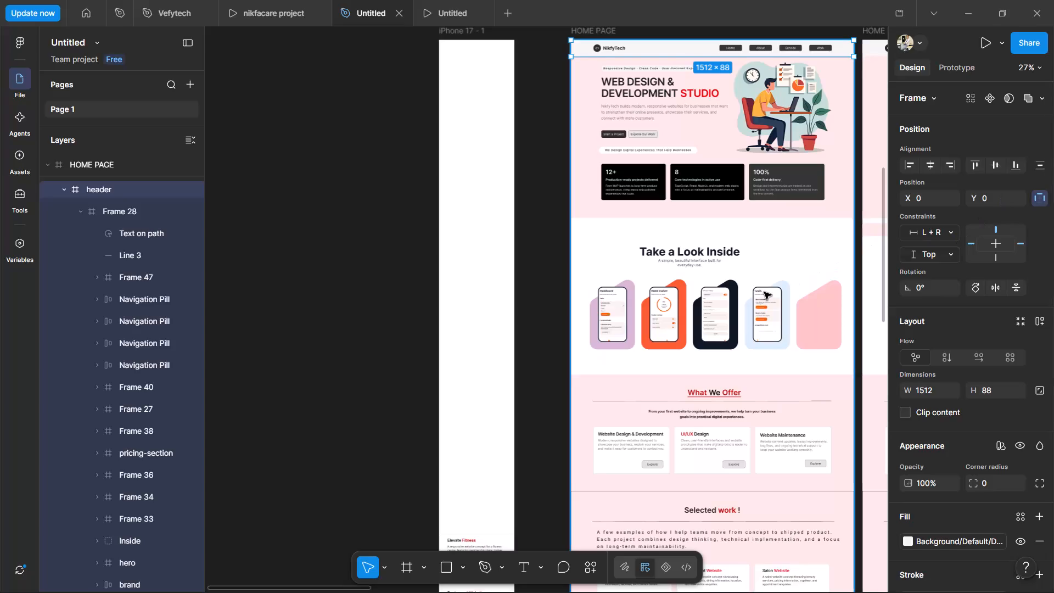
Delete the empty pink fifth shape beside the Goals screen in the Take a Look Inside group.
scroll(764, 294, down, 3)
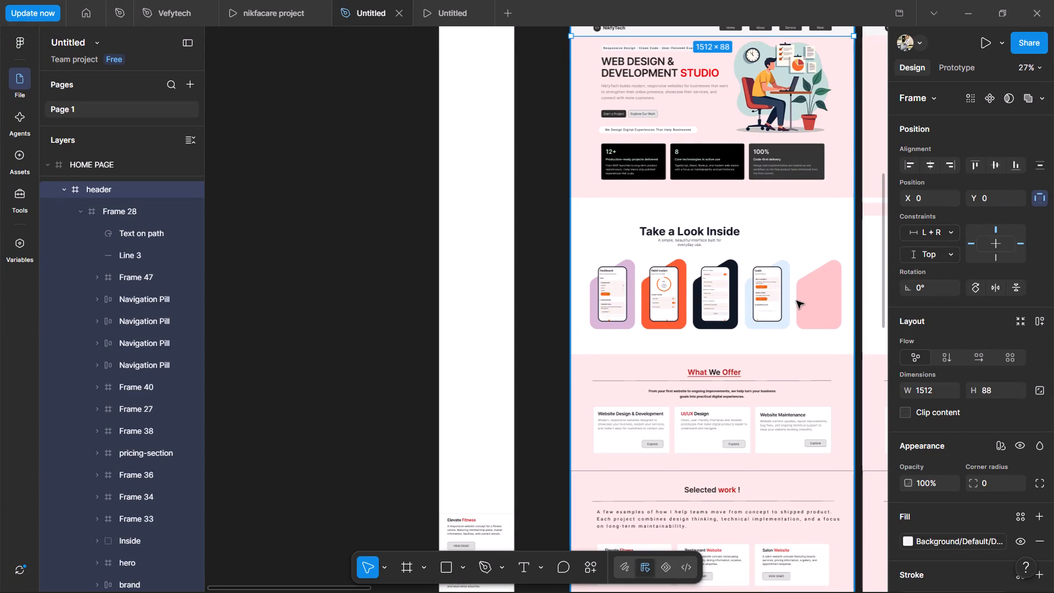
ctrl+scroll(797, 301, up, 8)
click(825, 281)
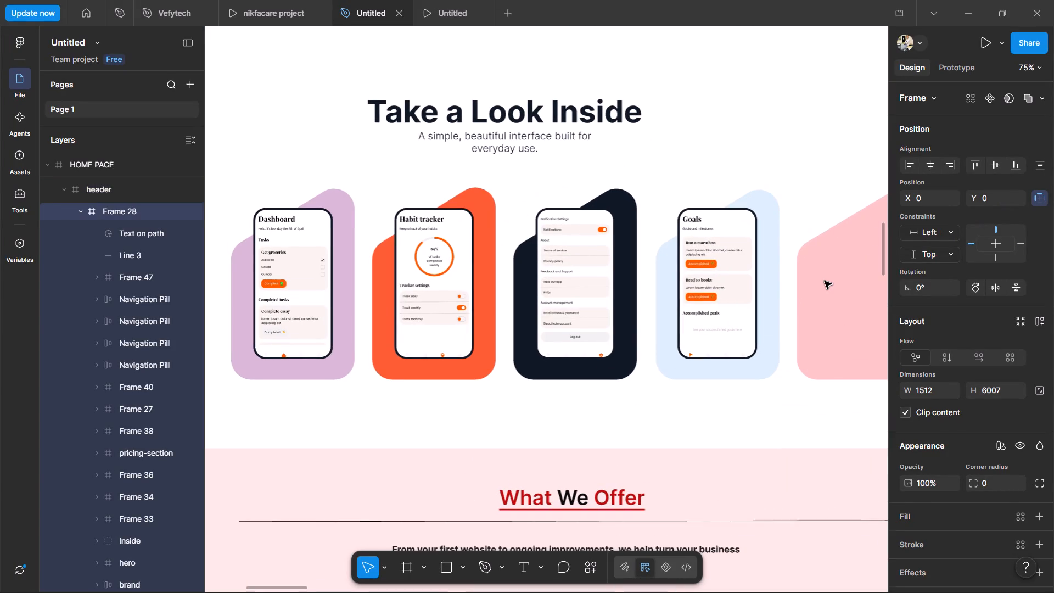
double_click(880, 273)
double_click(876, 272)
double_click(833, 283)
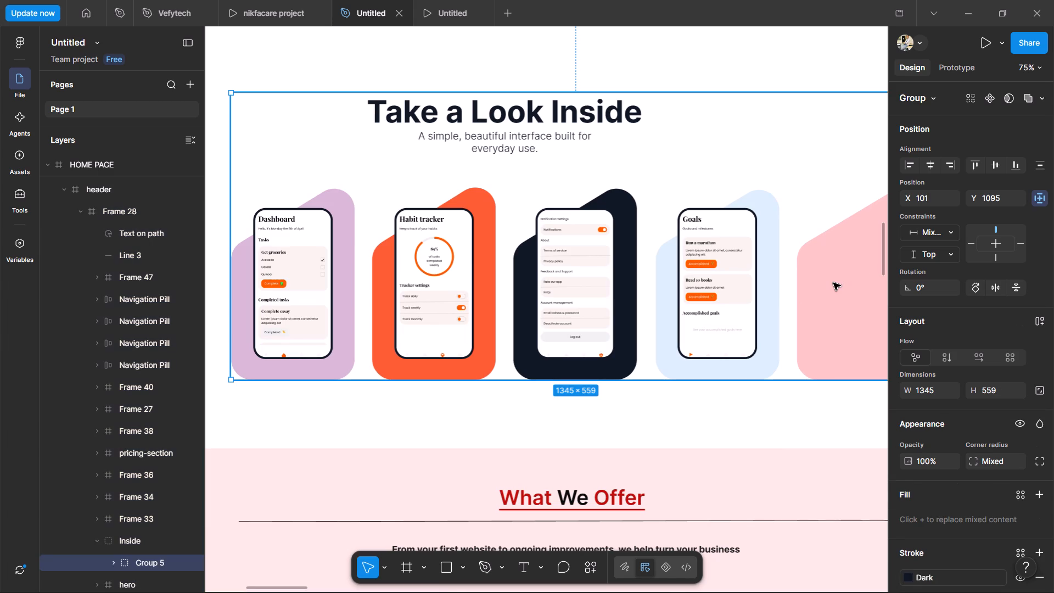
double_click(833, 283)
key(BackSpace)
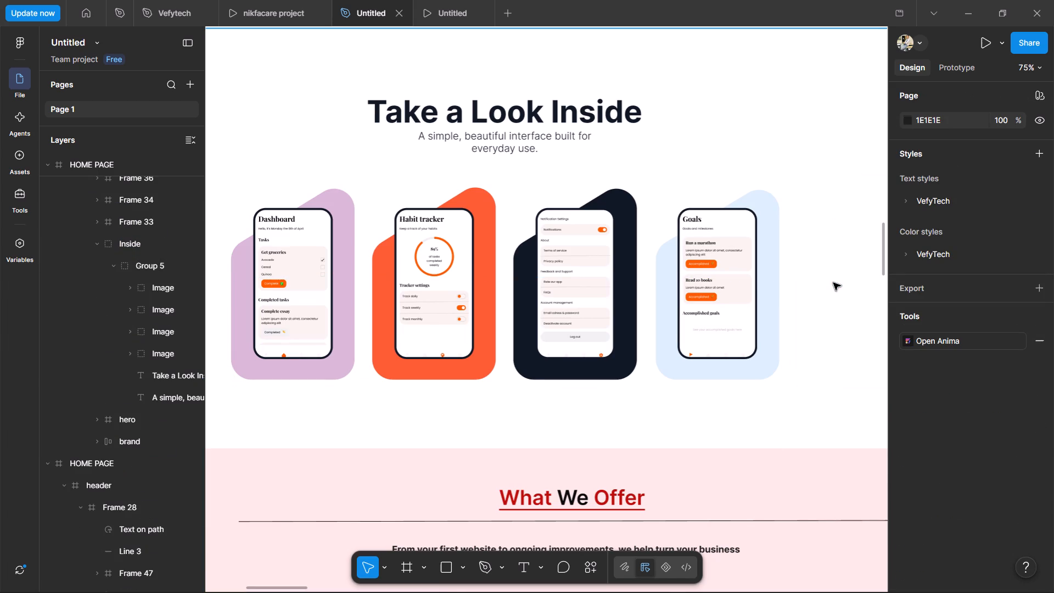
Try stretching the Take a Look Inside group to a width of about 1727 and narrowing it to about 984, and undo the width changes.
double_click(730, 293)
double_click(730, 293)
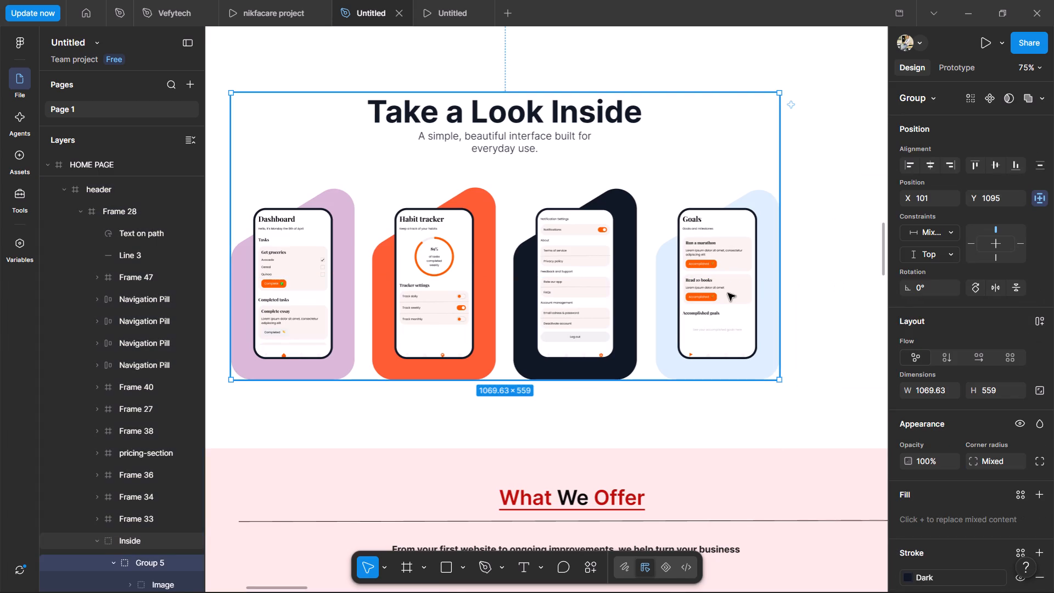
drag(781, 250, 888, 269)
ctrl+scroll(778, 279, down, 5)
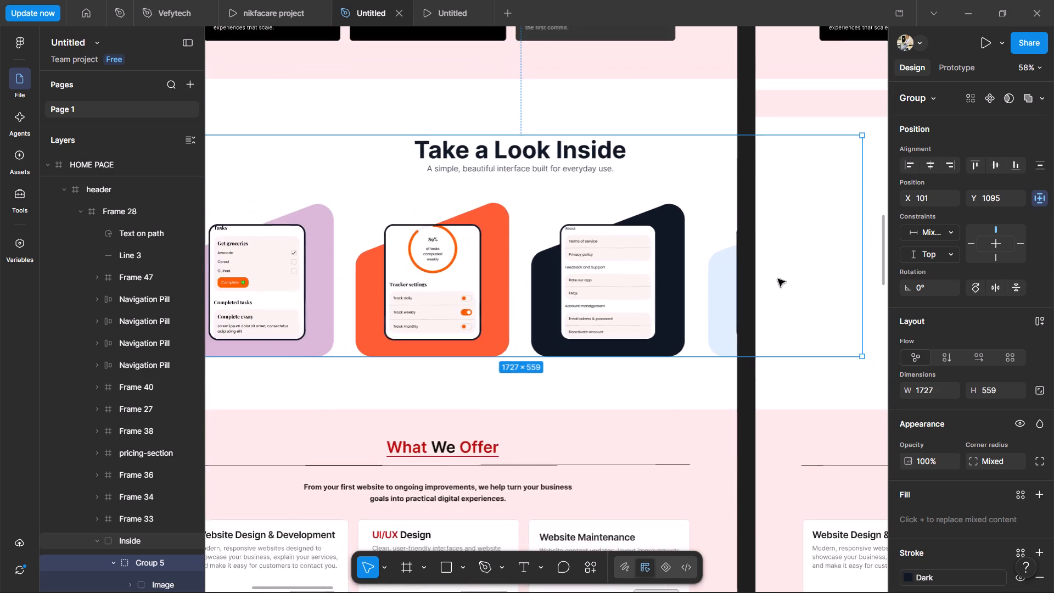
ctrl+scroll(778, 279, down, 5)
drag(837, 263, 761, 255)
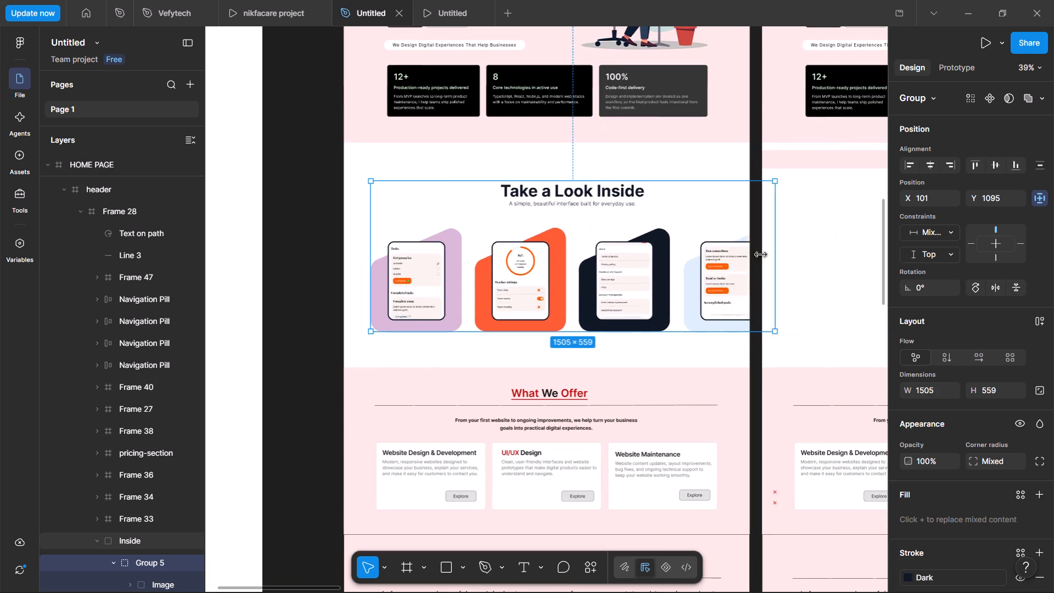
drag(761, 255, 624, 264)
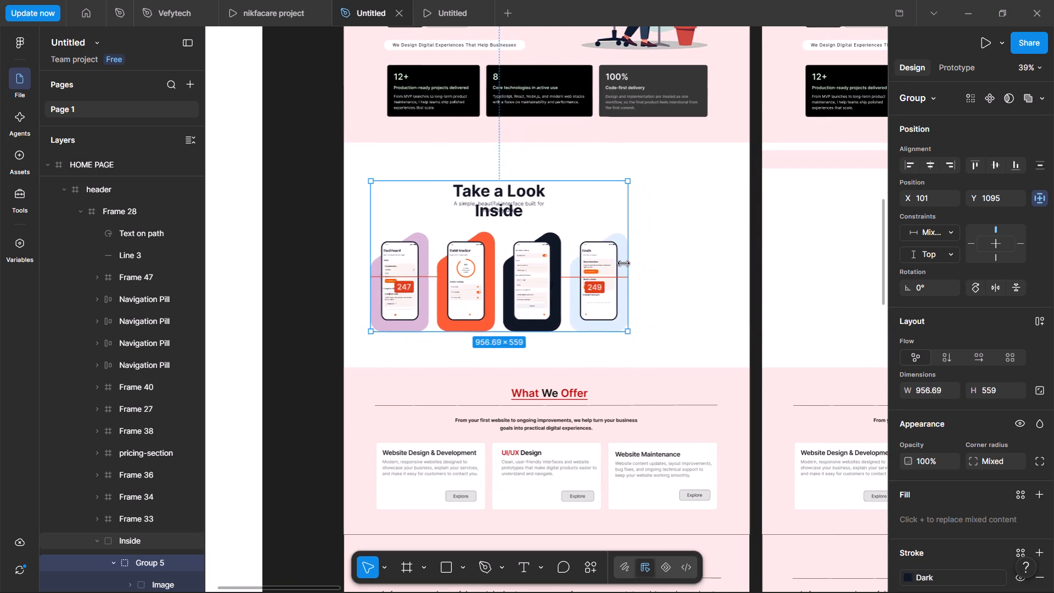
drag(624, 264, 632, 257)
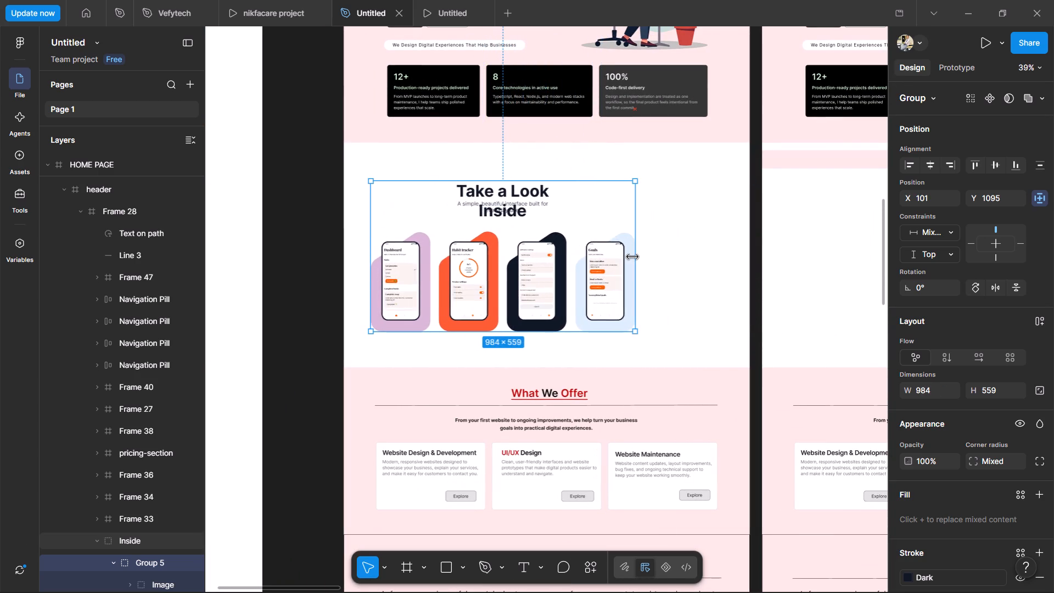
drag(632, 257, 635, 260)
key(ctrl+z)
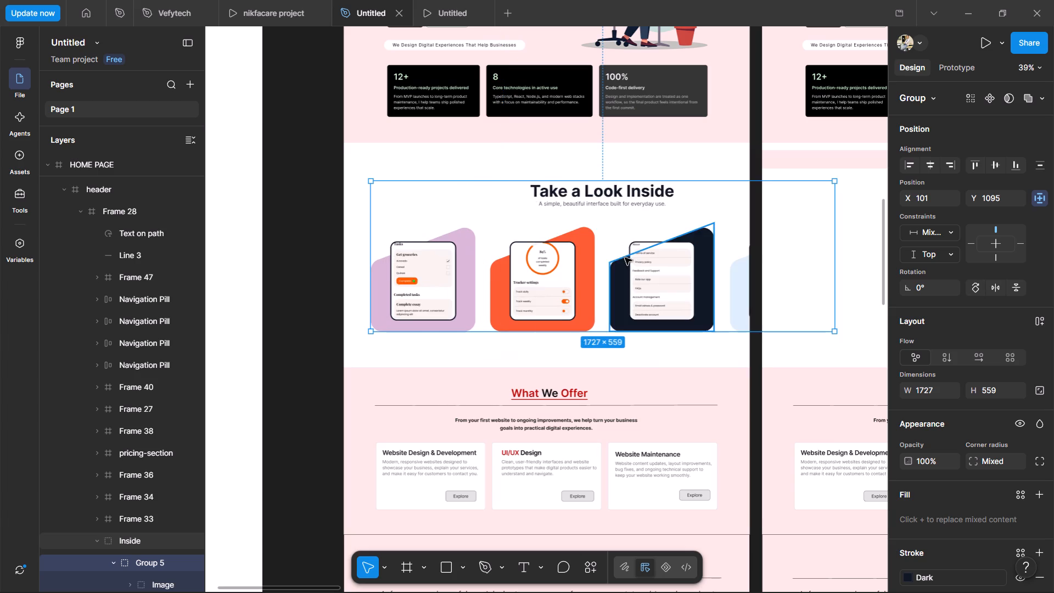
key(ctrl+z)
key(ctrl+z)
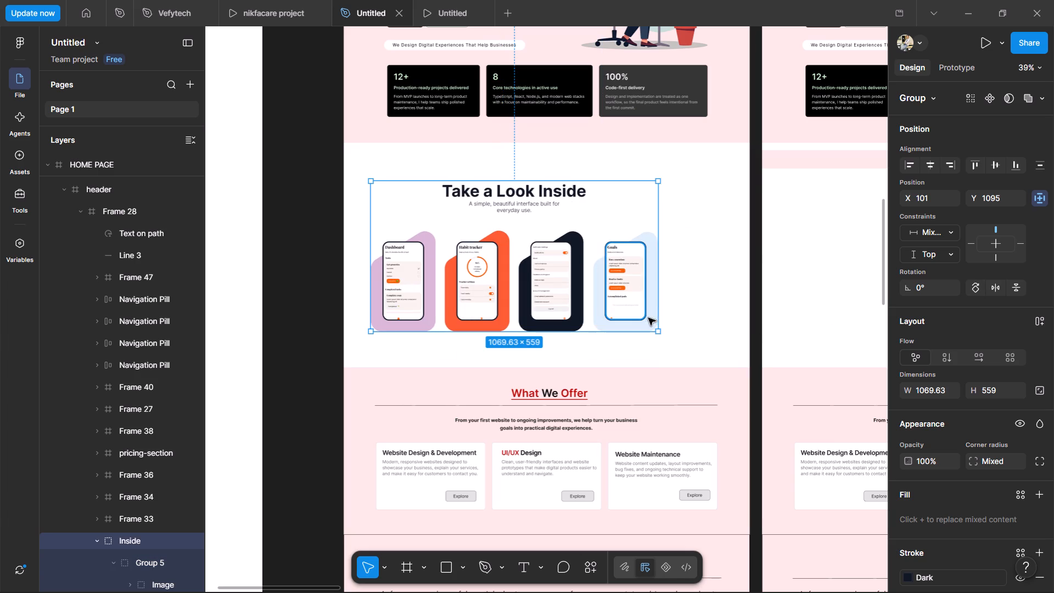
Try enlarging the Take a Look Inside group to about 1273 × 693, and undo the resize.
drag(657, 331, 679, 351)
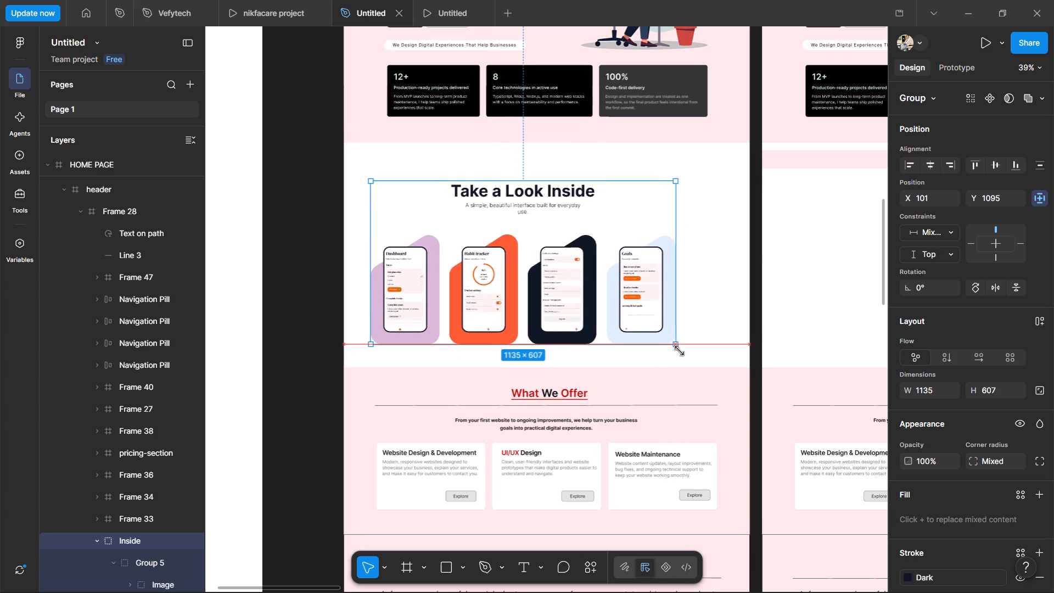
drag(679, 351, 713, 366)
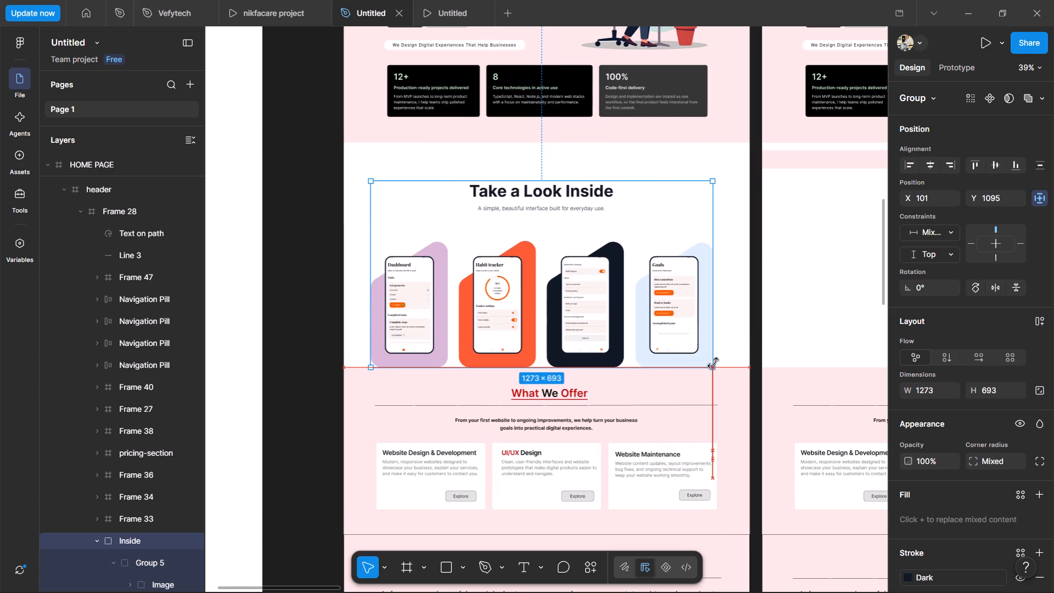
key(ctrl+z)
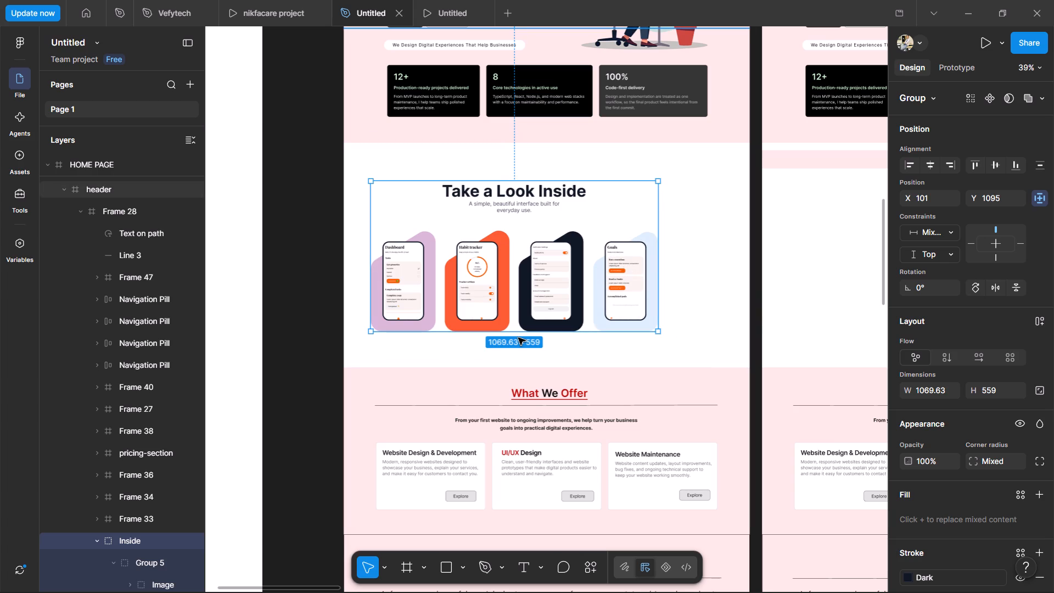
Replace the Take a Look Inside group with a freshly pasted copy in the white area above What We Offer, at about X -21, Y 1066.
key(BackSpace)
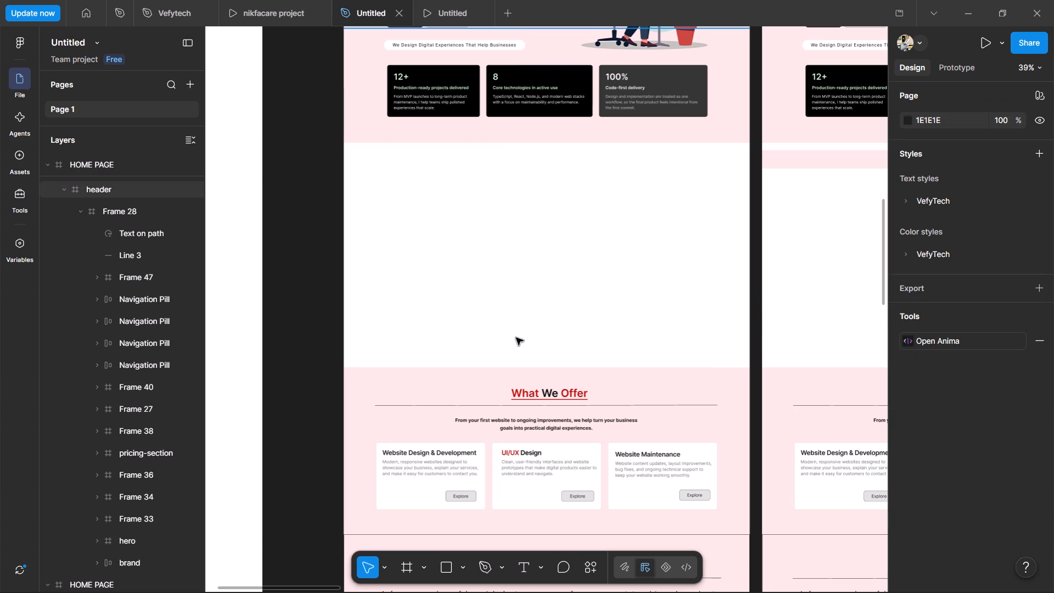
scroll(516, 338, up, 10)
scroll(516, 338, down, 6)
scroll(516, 338, up, 1)
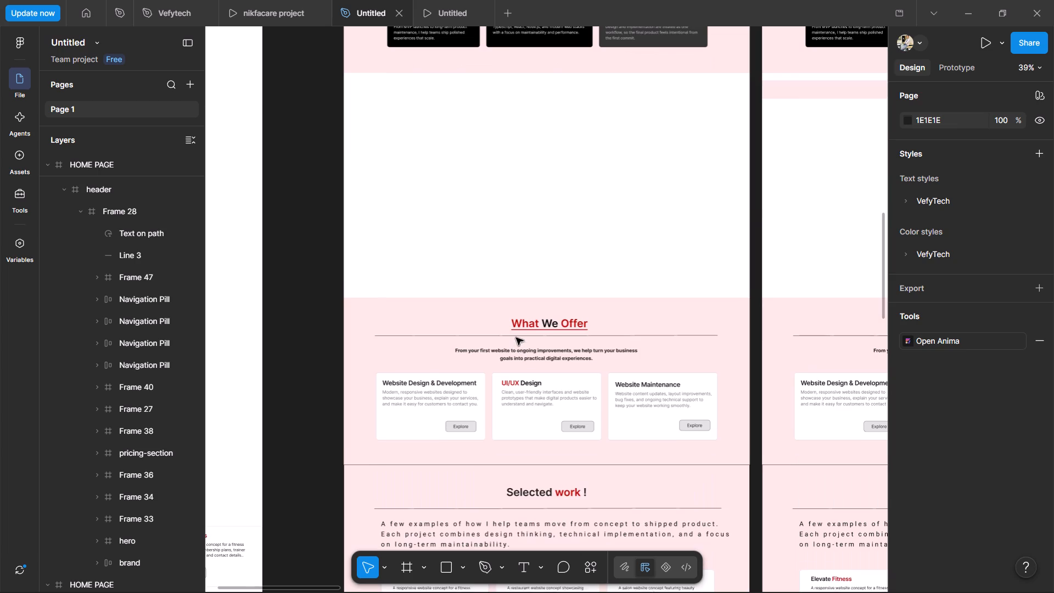
scroll(516, 338, up, 3)
key(ctrl+v)
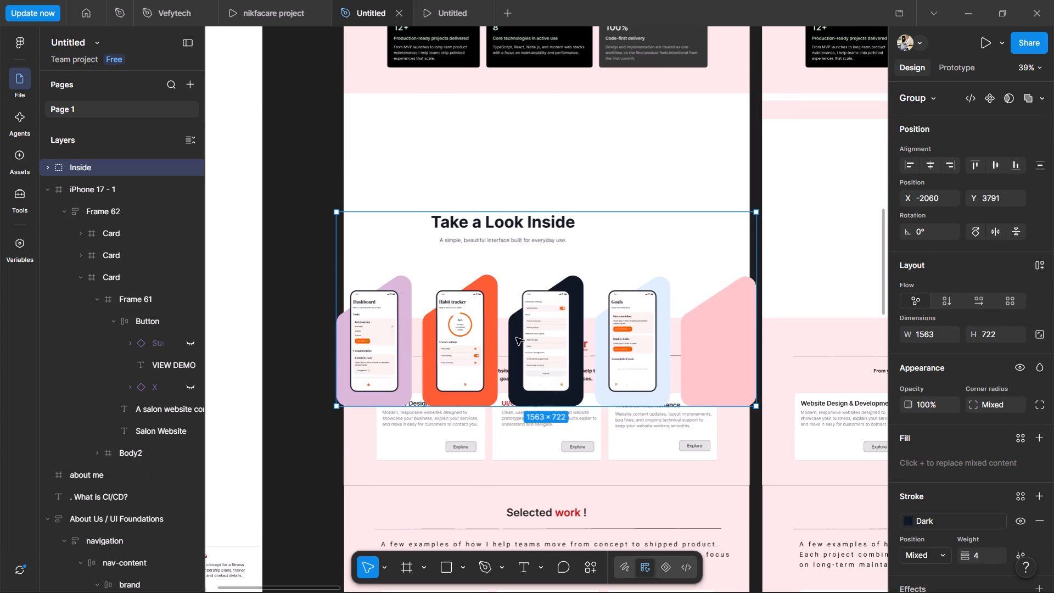
drag(587, 321, 587, 289)
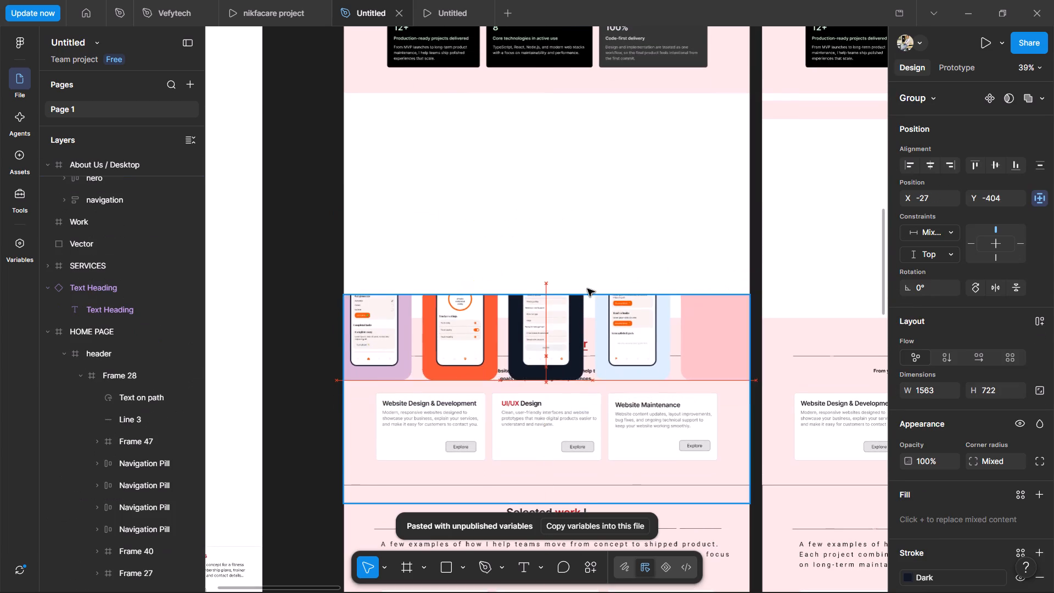
drag(587, 289, 589, 232)
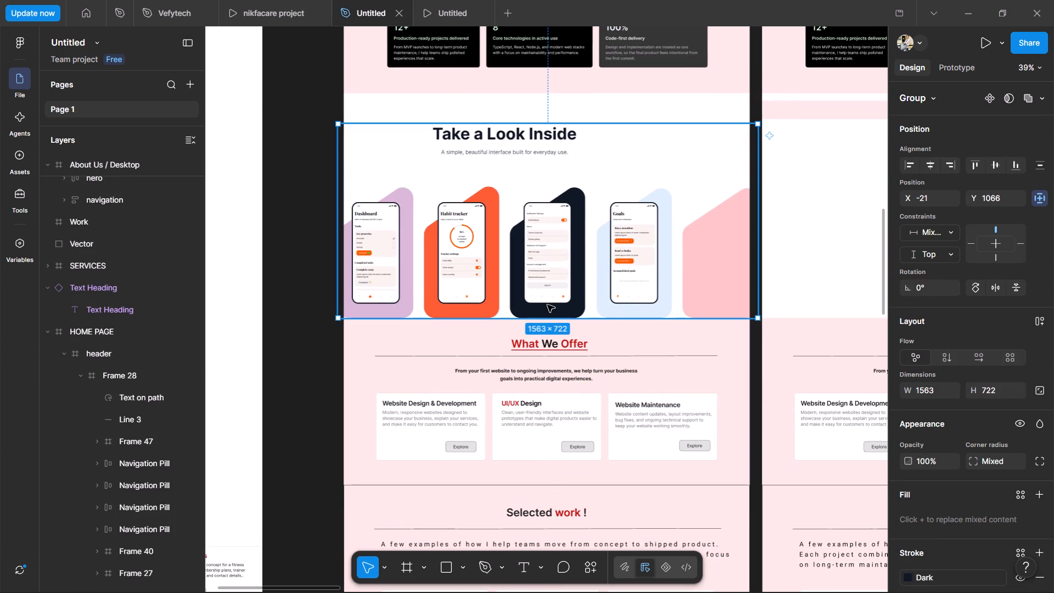
Scale the pasted Take a Look Inside group by a factor of 0.9.
key(k)
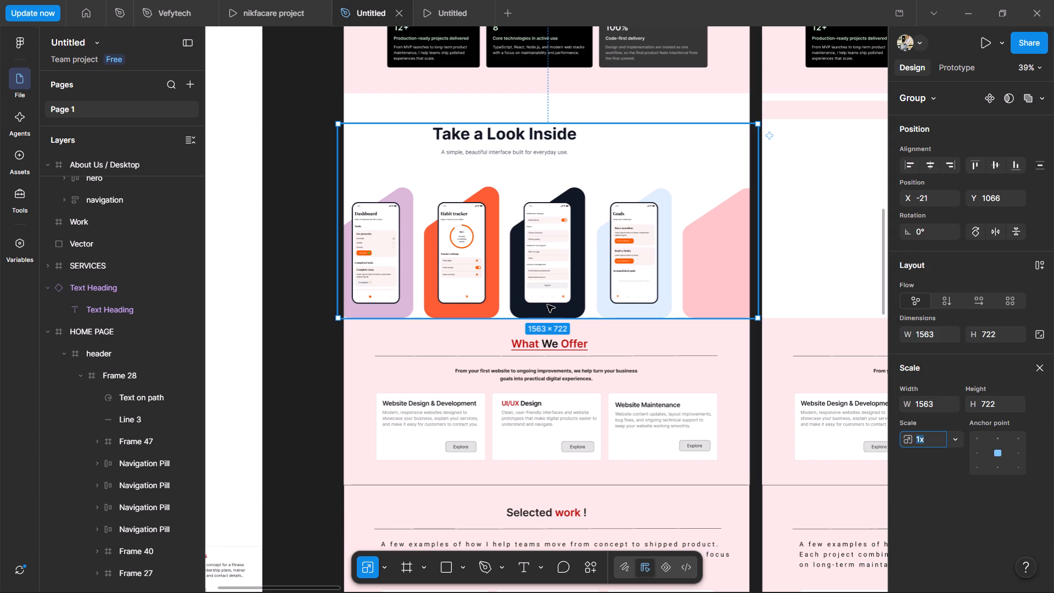
text(0.)
key(9)
key(Return)
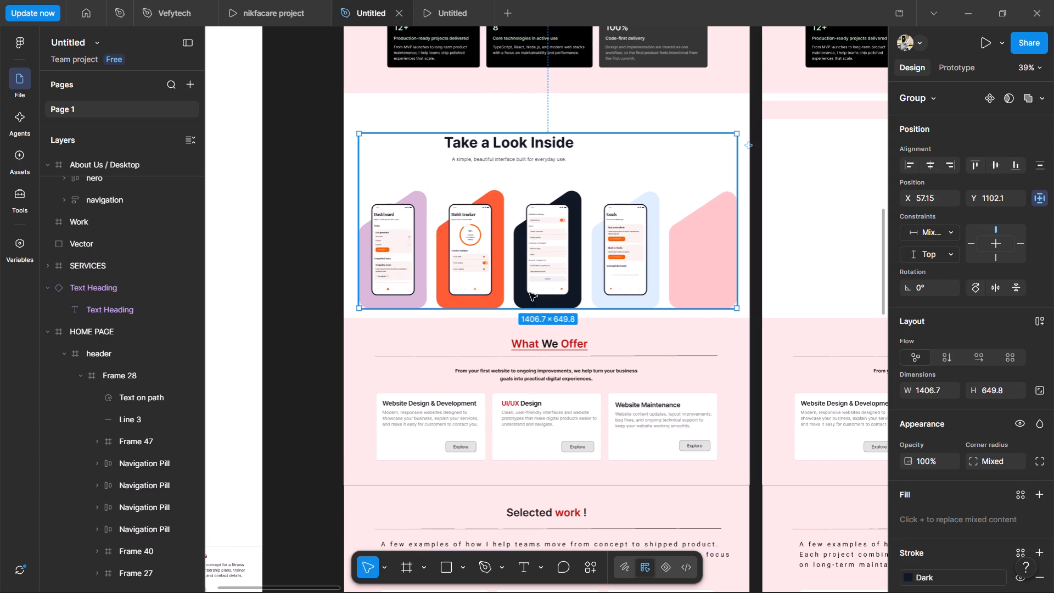
Scale the Take a Look Inside group down to about 1187 × 548 and position it at about X 197, Y 1121 in the white area.
key(k)
drag(570, 271, 574, 271)
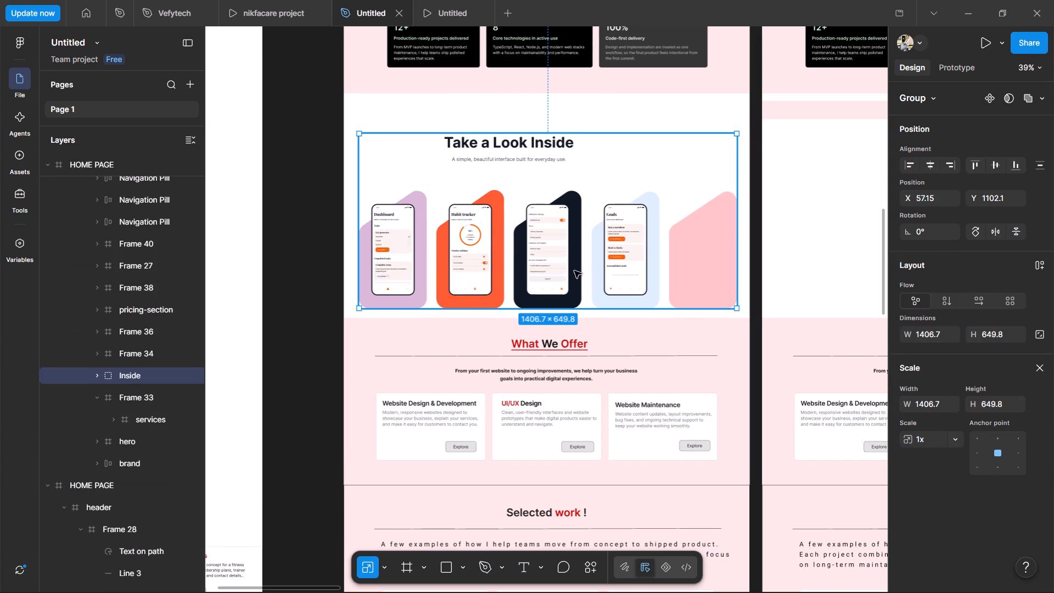
drag(574, 271, 572, 258)
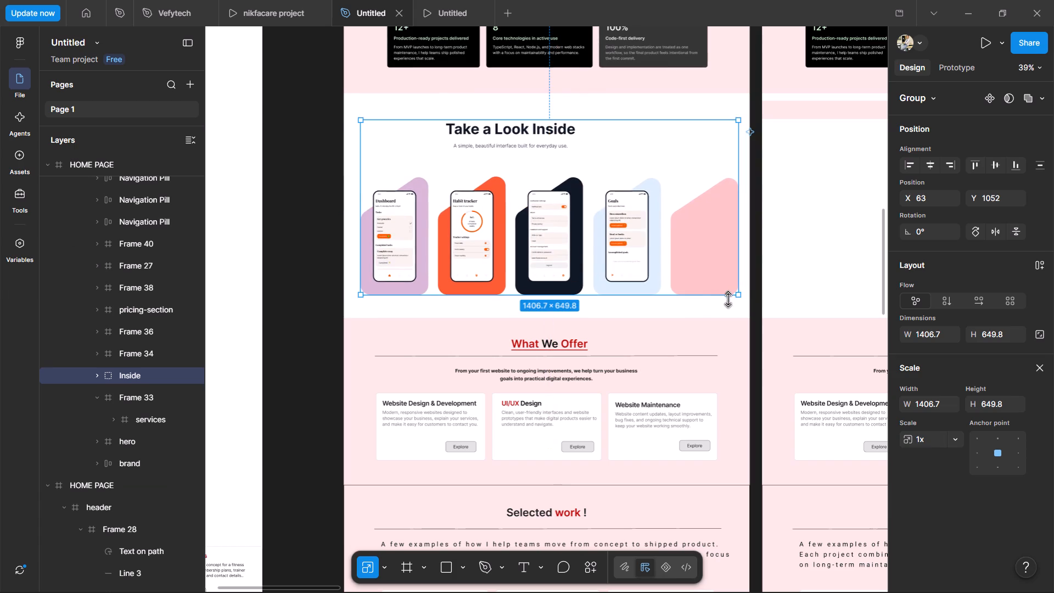
drag(736, 294, 682, 259)
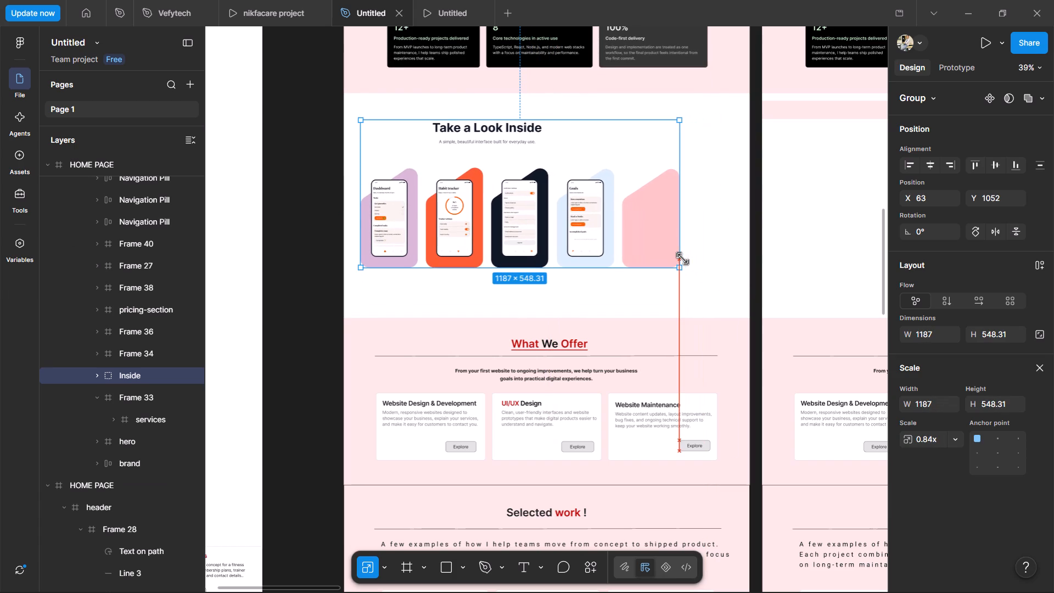
drag(682, 259, 681, 259)
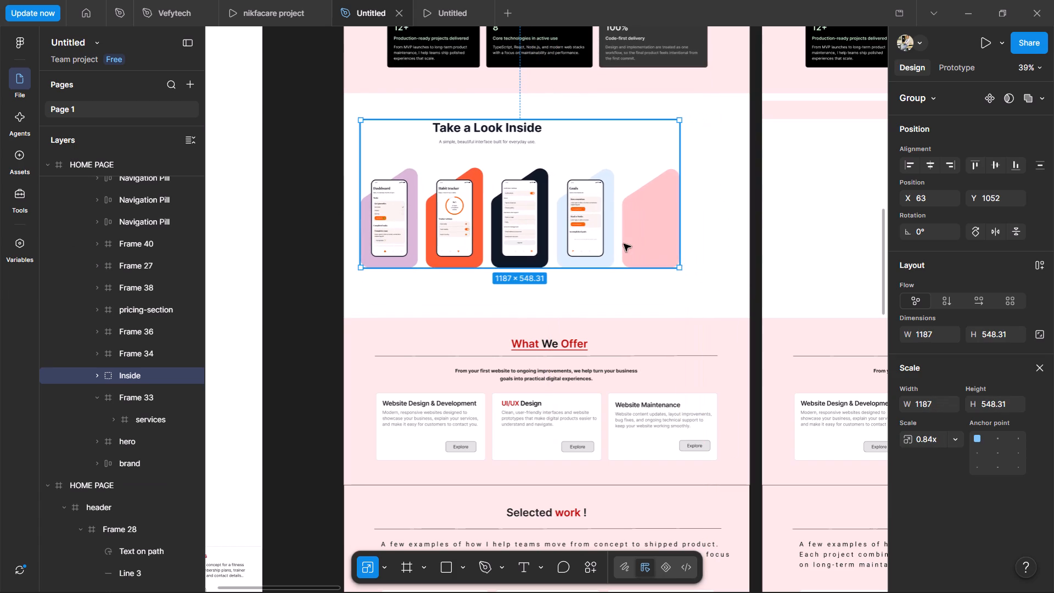
drag(598, 241, 634, 259)
Clear the pink fill of the empty fifth shape beside the Goals screen in the Take a Look Inside group.
double_click(672, 239)
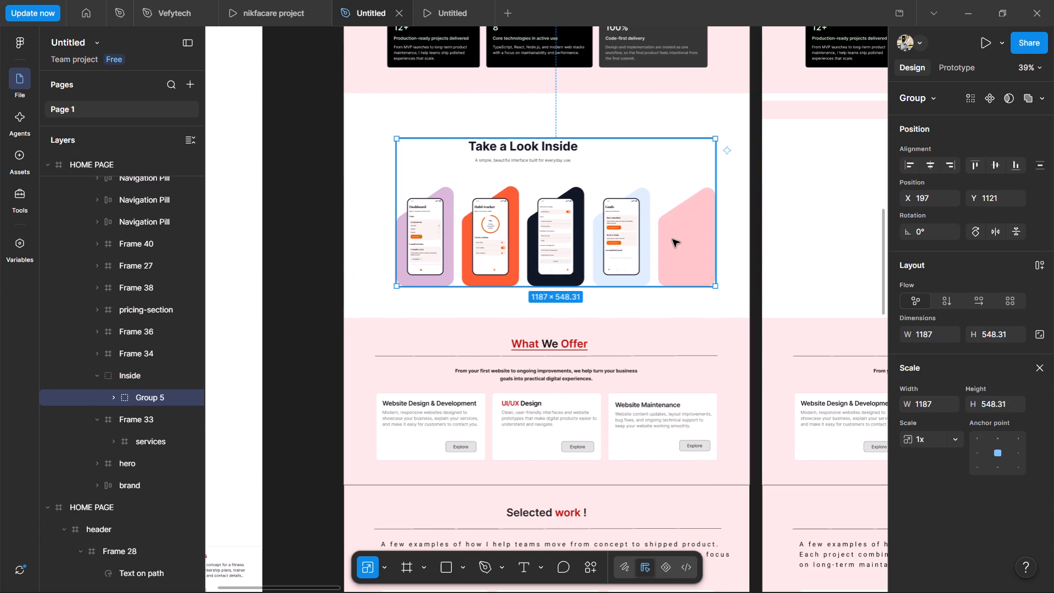
double_click(672, 239)
click(672, 239)
key(BackSpace)
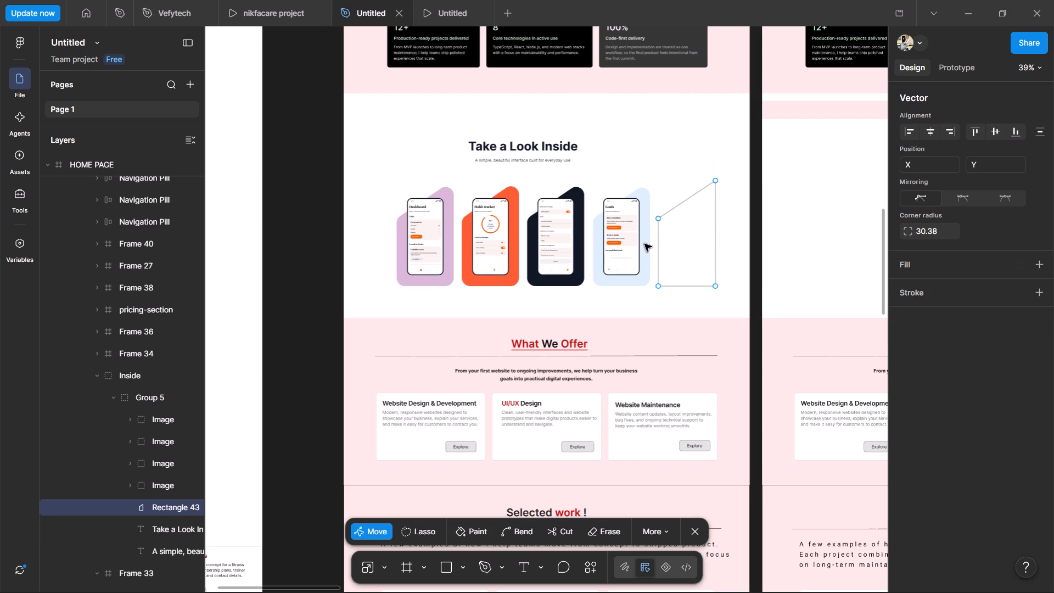
click(656, 176)
triple_click(666, 195)
click(601, 215)
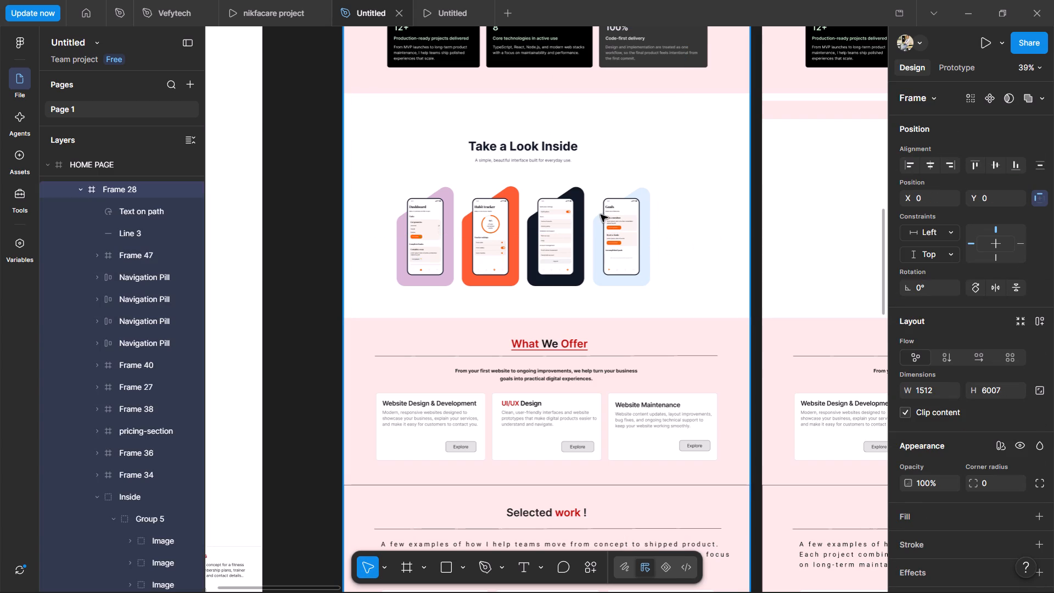
Scale the Take a Look Inside group up to about 1444 × 667 and position it at about X 162, Y 993.
double_click(591, 216)
double_click(591, 216)
double_click(562, 222)
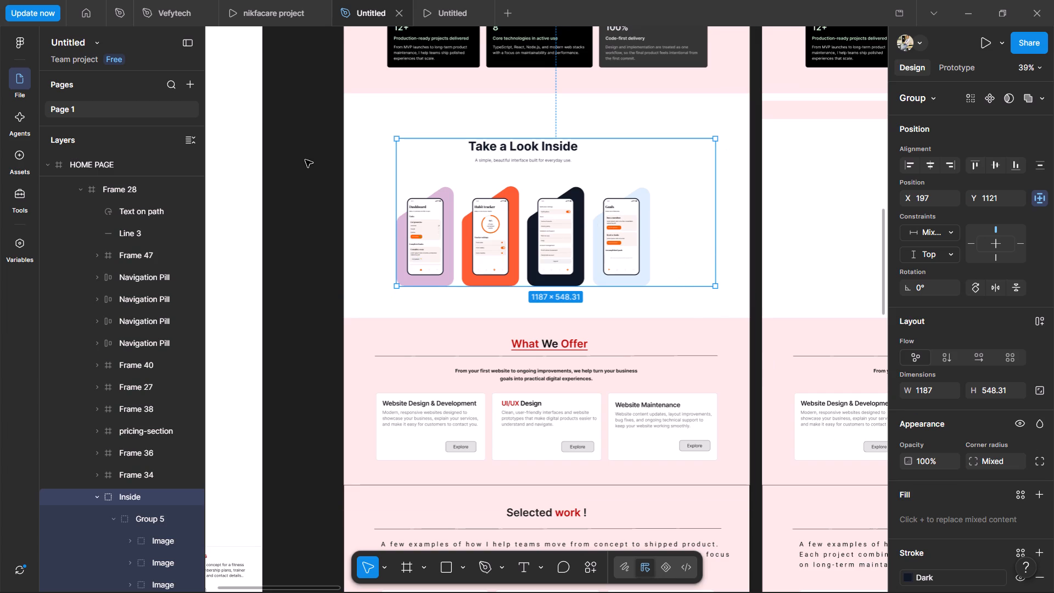
key(k)
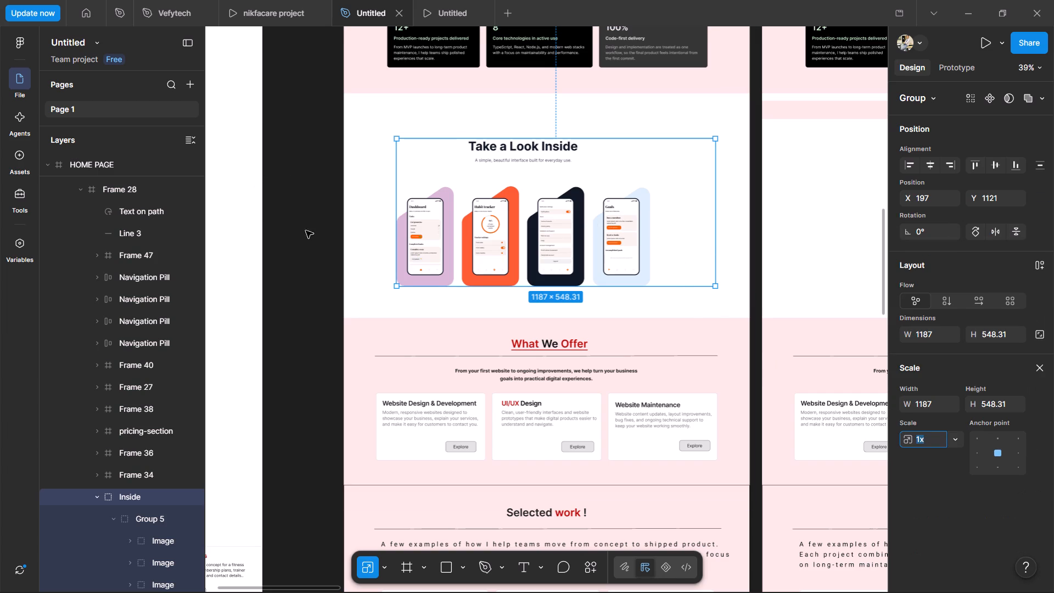
drag(712, 284, 724, 296)
drag(724, 296, 758, 318)
drag(635, 252, 627, 227)
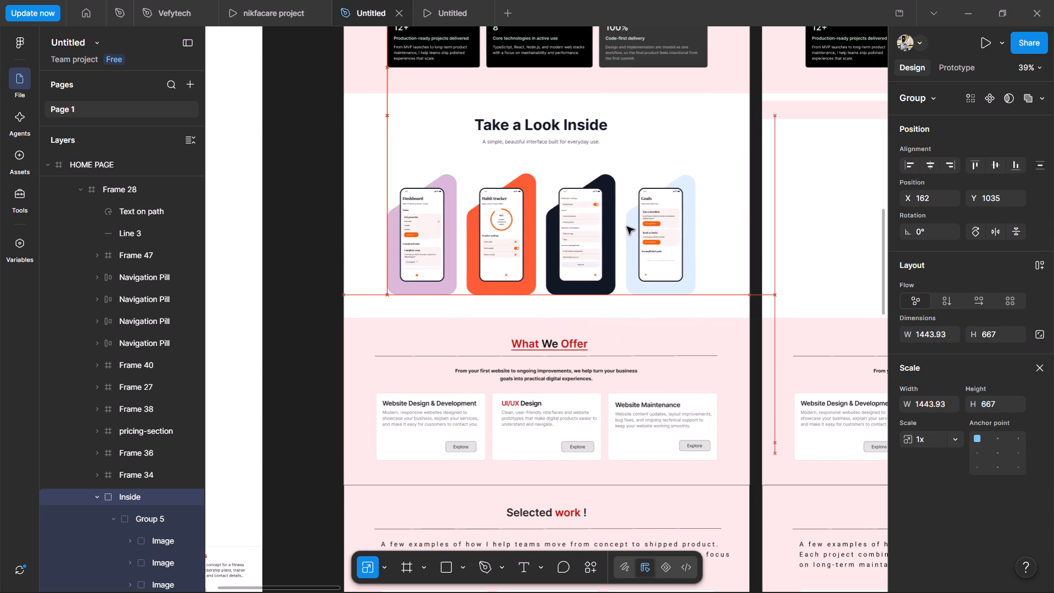
drag(627, 227, 624, 219)
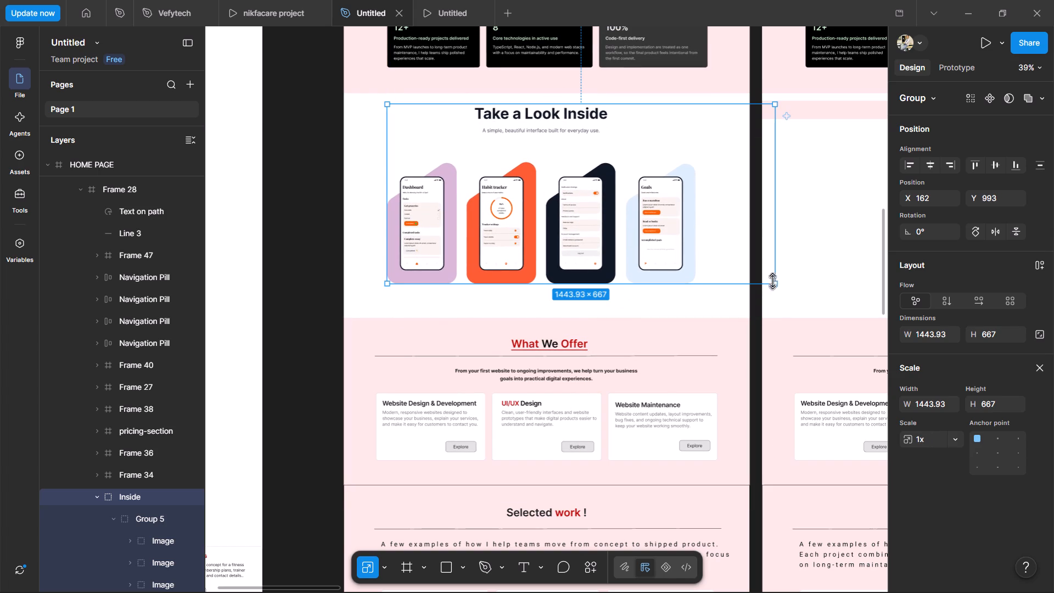
double_click(722, 228)
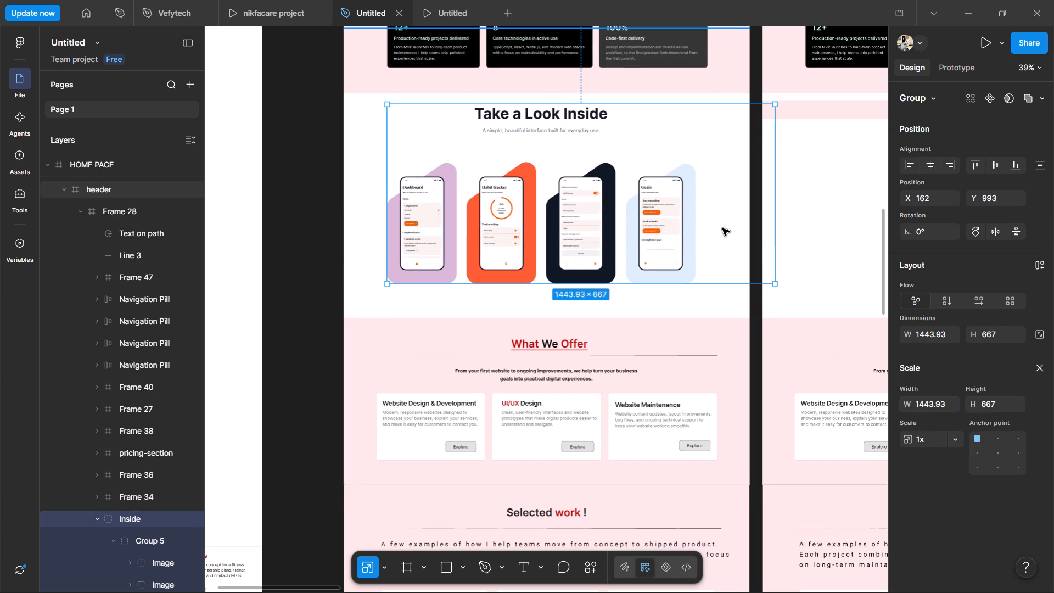
double_click(722, 228)
double_click(722, 228)
double_click(677, 214)
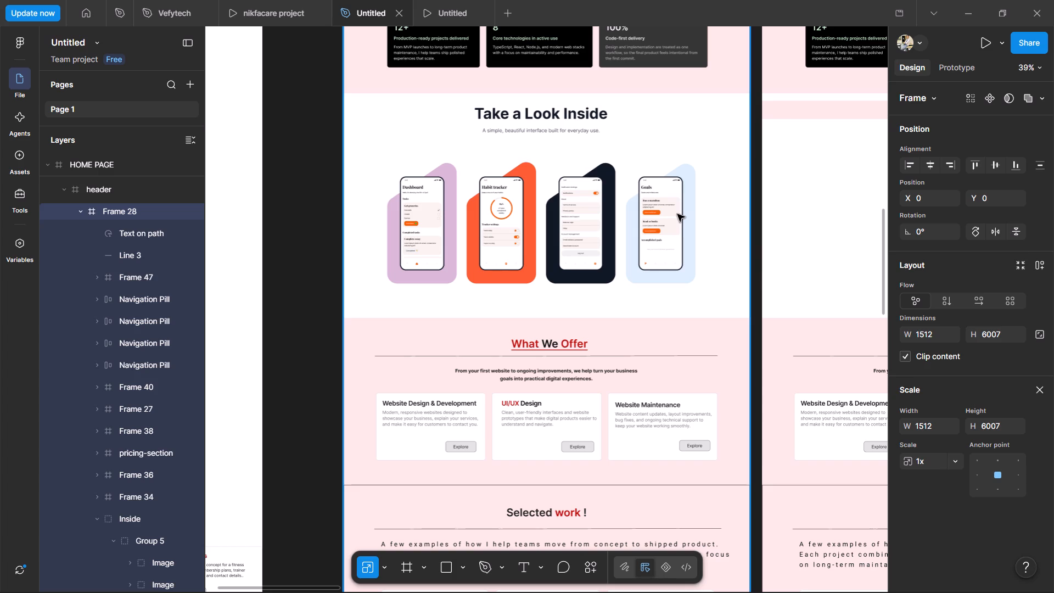
double_click(717, 209)
click(685, 206)
Examine the Goals, Notification Settings and Habit tracker phone screens up close in the Take a Look Inside section.
scroll(647, 229, up, 9)
scroll(647, 229, down, 3)
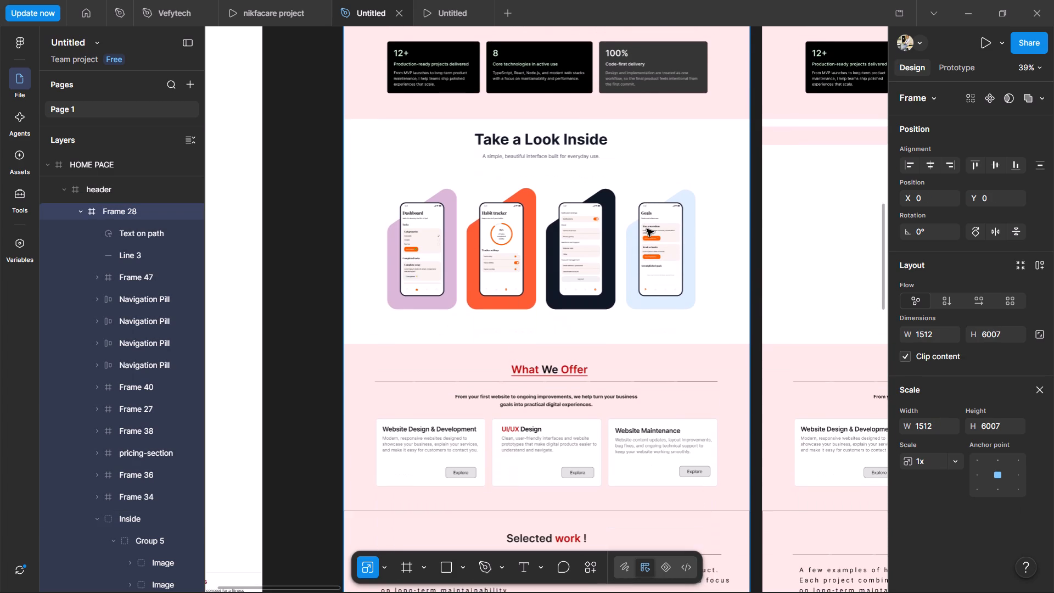
scroll(647, 229, down, 2)
scroll(647, 229, up, 15)
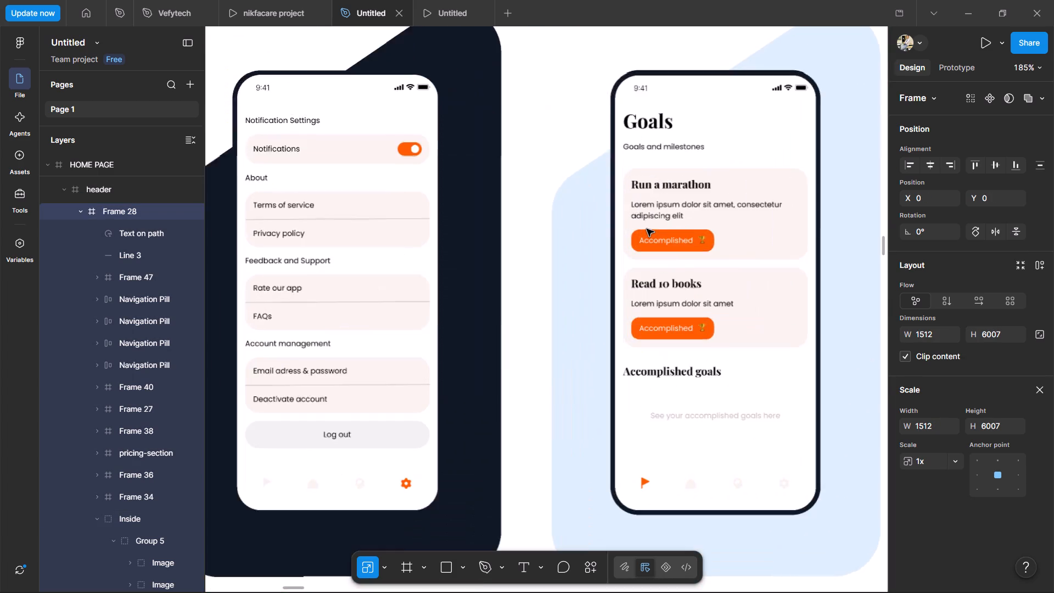
scroll(647, 229, up, 6)
ctrl+scroll(647, 229, down, 4)
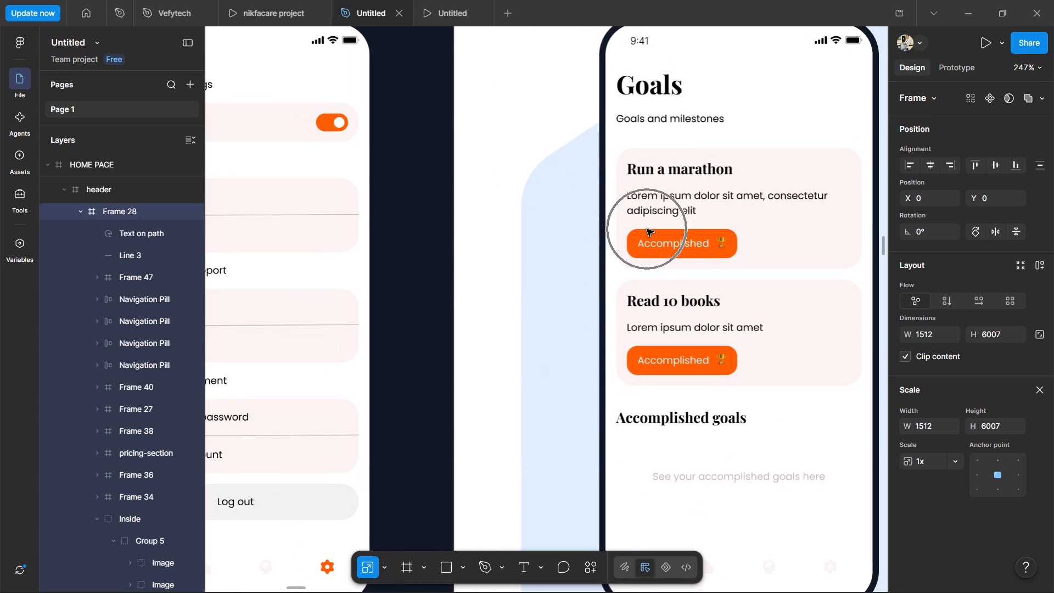
shift+scroll(647, 229, up, 13)
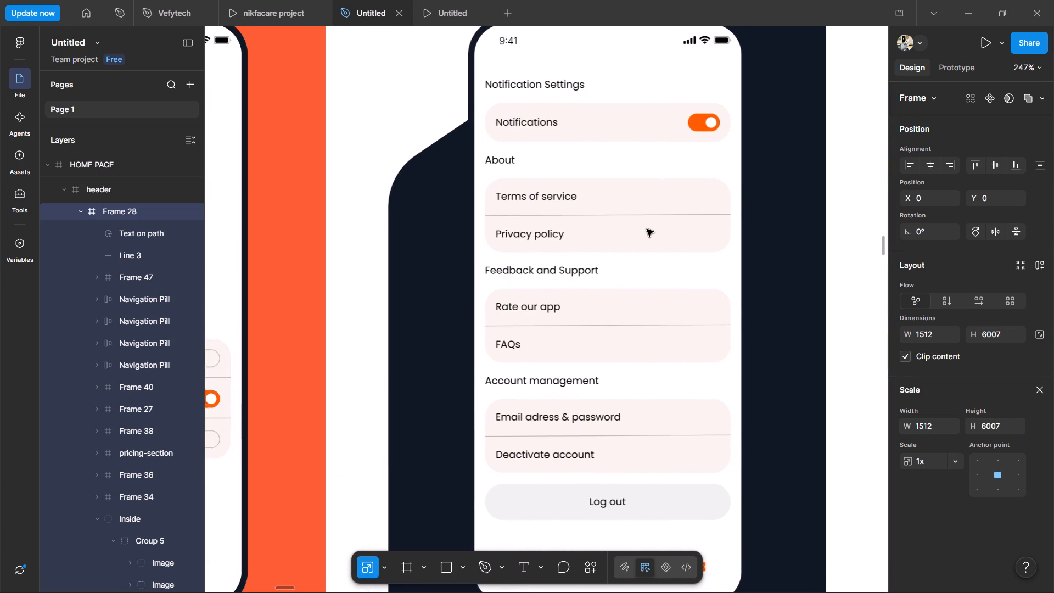
shift+scroll(647, 229, up, 15)
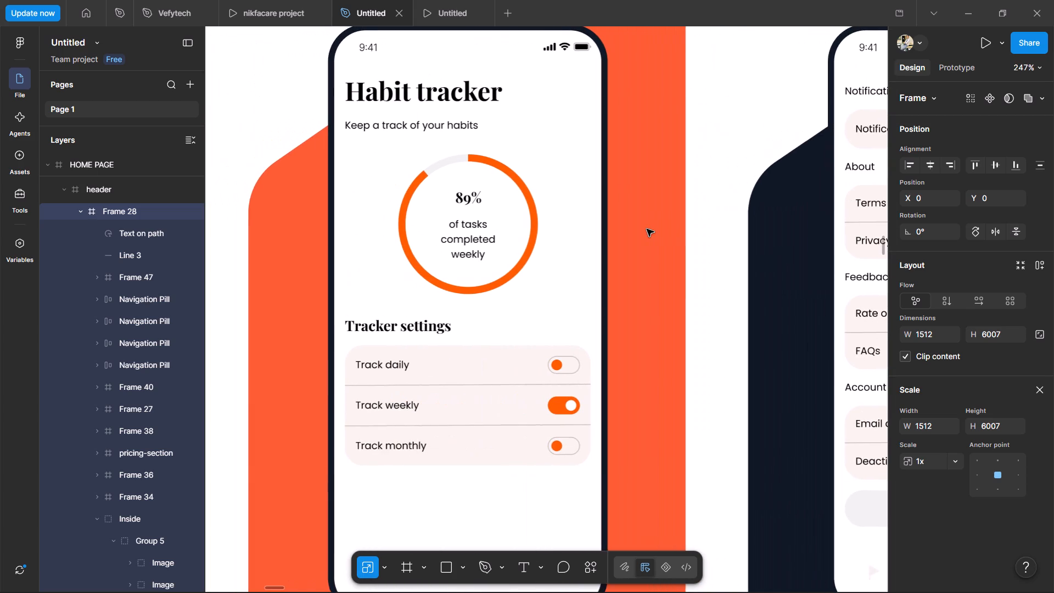
shift+scroll(647, 229, up, 2)
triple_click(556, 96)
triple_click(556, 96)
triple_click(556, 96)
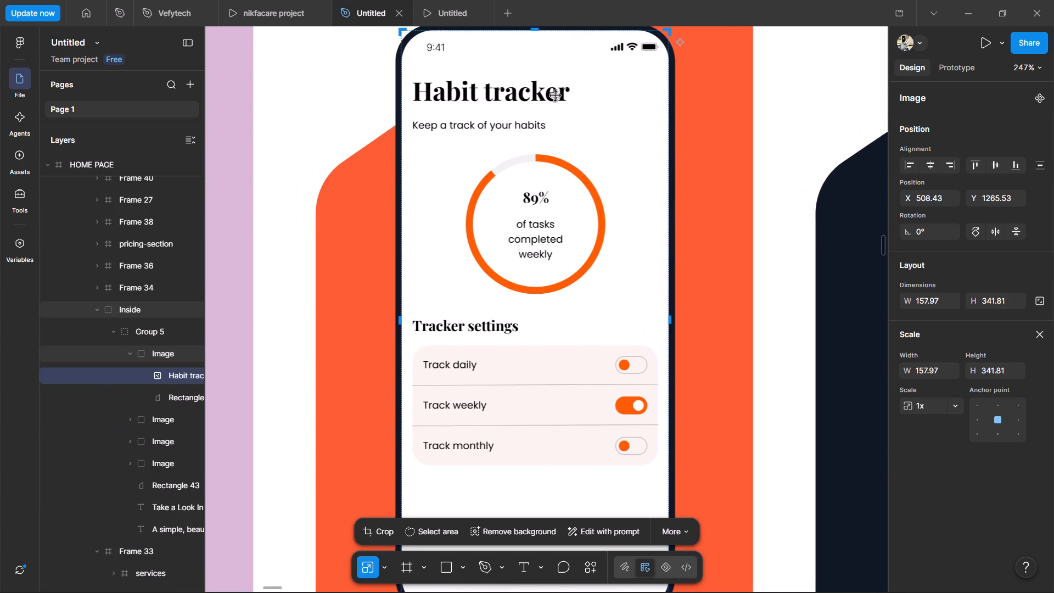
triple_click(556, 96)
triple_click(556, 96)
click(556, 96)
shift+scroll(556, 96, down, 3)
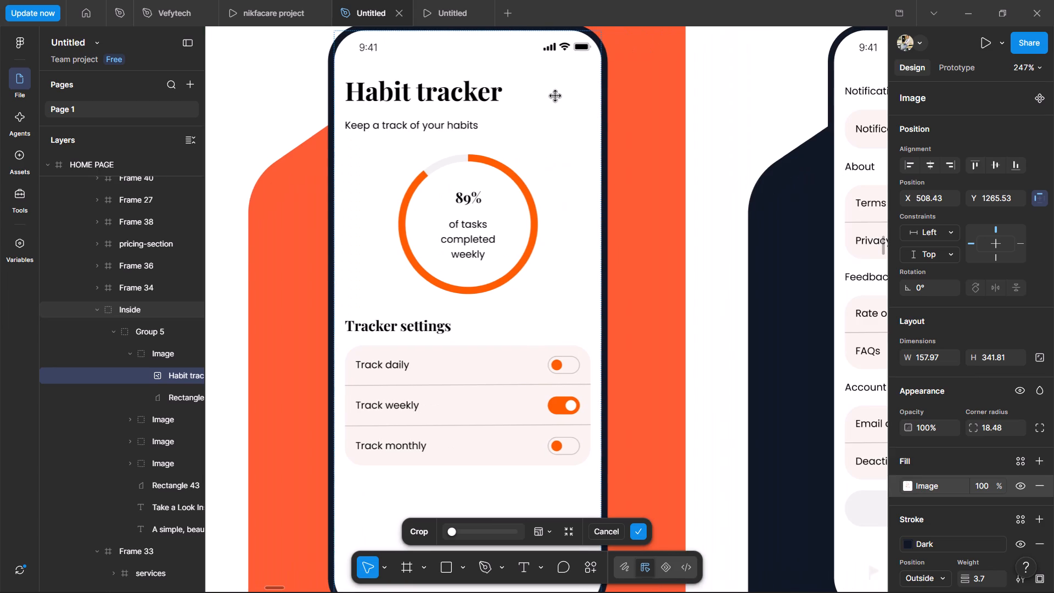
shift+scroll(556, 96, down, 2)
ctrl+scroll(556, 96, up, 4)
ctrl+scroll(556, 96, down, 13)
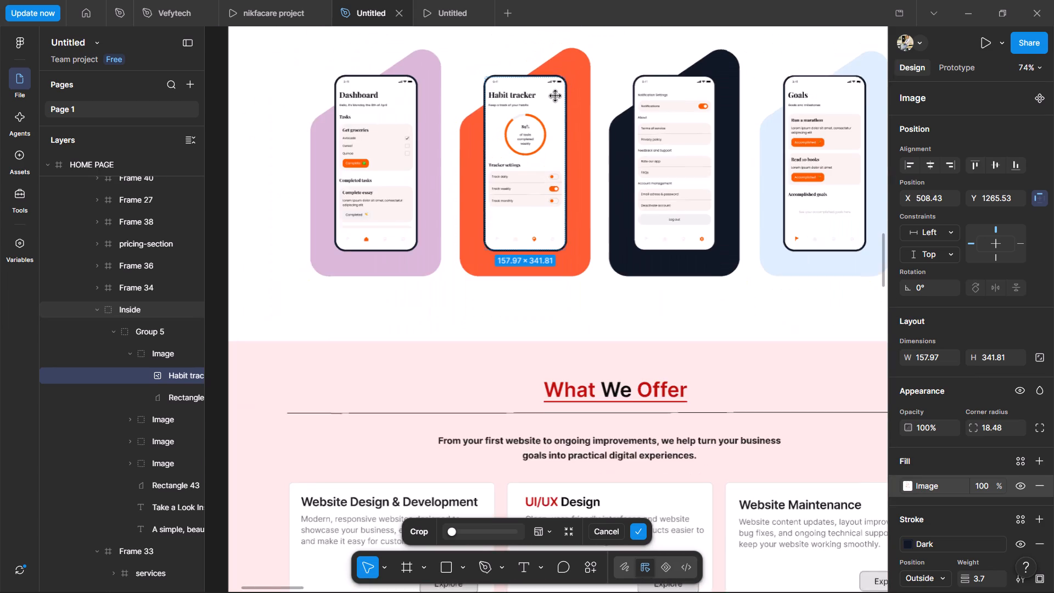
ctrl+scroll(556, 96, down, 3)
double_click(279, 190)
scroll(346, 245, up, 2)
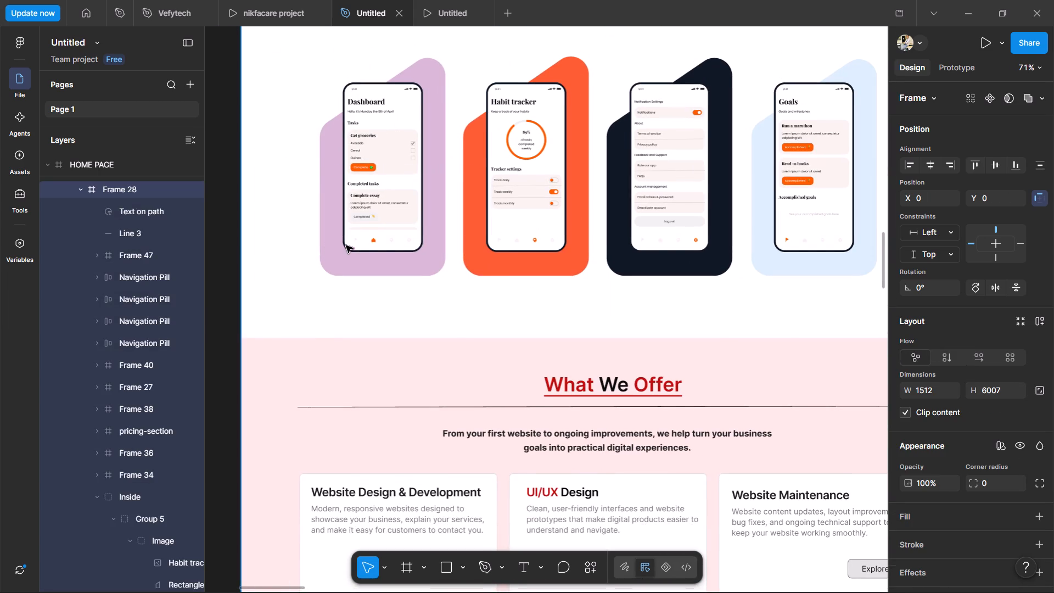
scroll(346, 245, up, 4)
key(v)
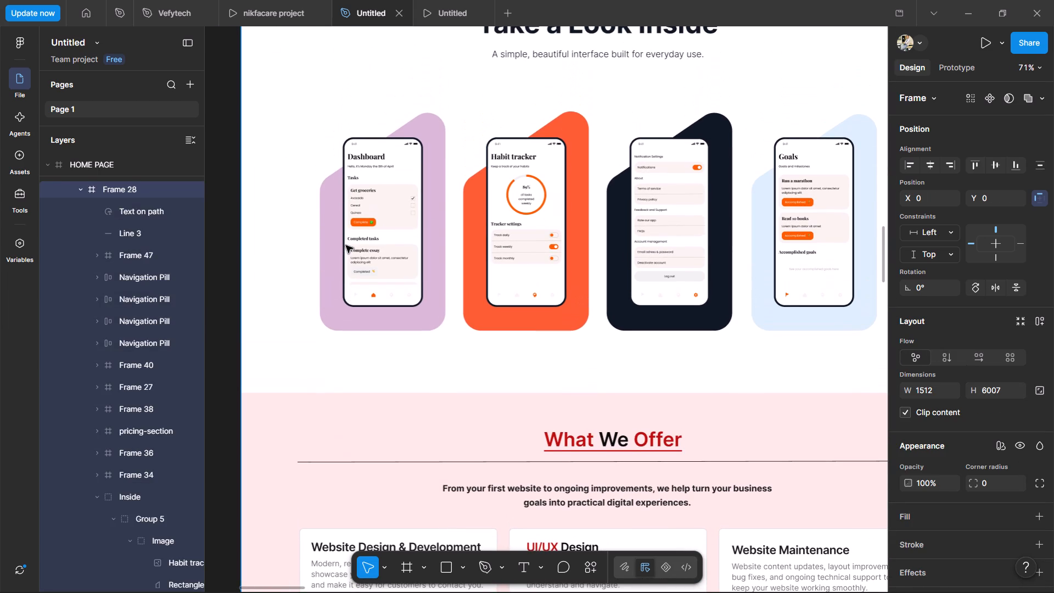
Open the image fill settings of the Habit tracker phone screen and inspect the mockup beside the Dashboard one.
double_click(521, 159)
ctrl+scroll(521, 159, up, 2)
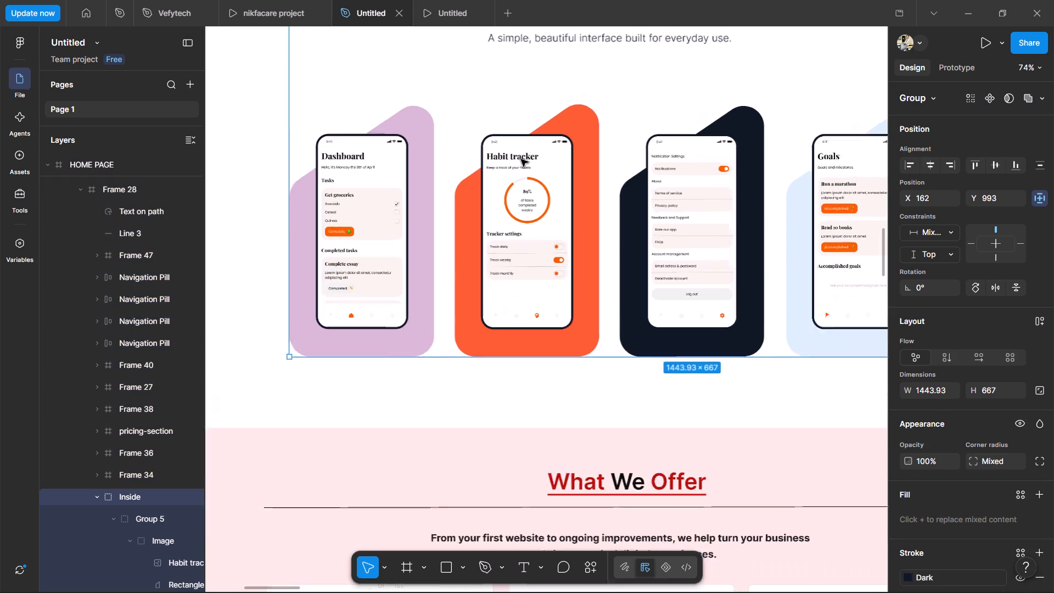
ctrl+scroll(521, 159, up, 13)
triple_click(521, 159)
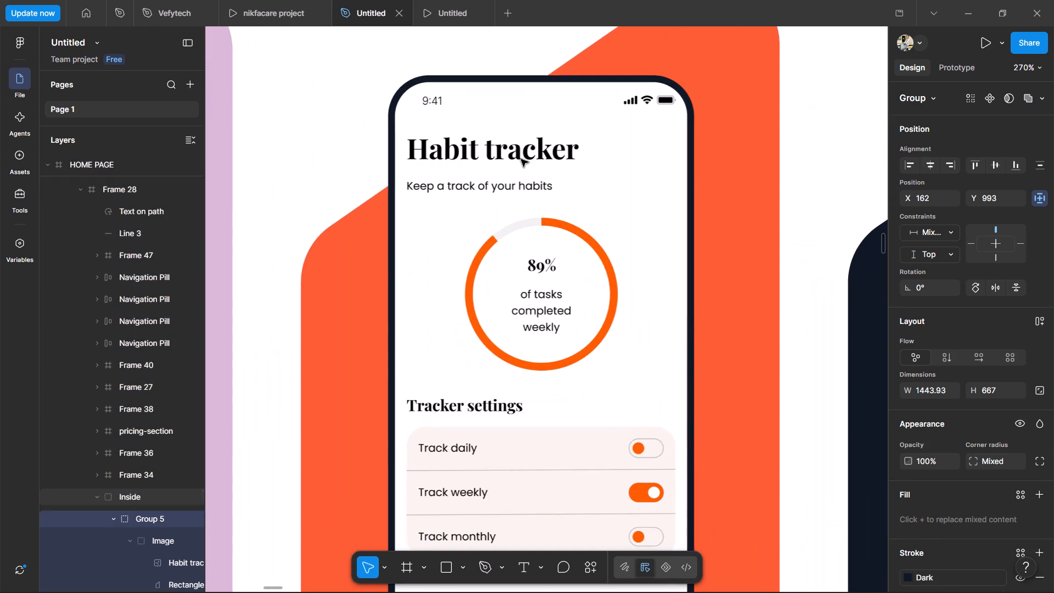
triple_click(521, 159)
triple_click(521, 159)
double_click(521, 159)
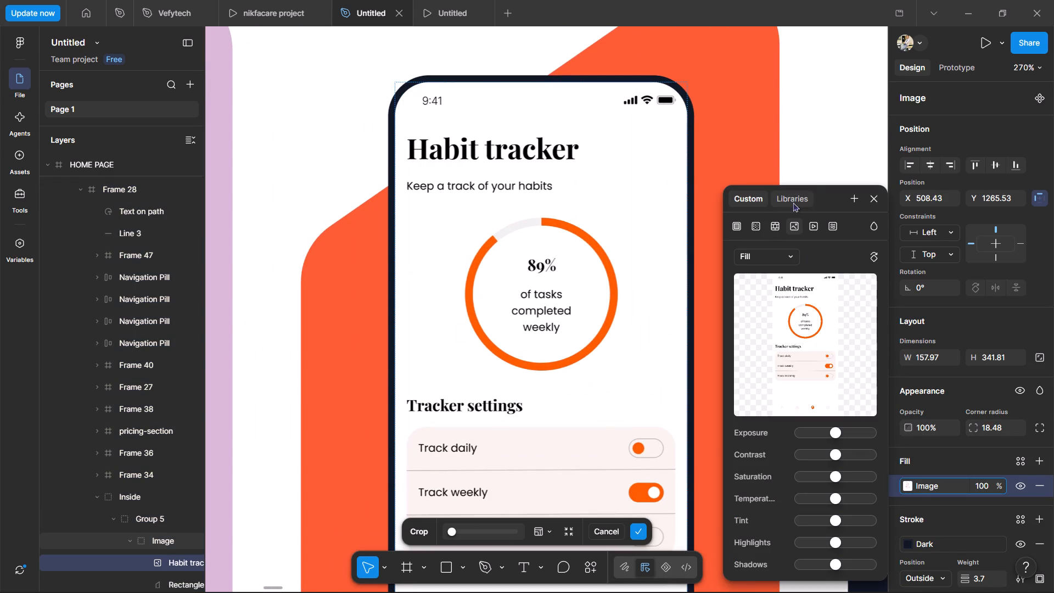
click(873, 204)
ctrl+scroll(744, 235, down, 8)
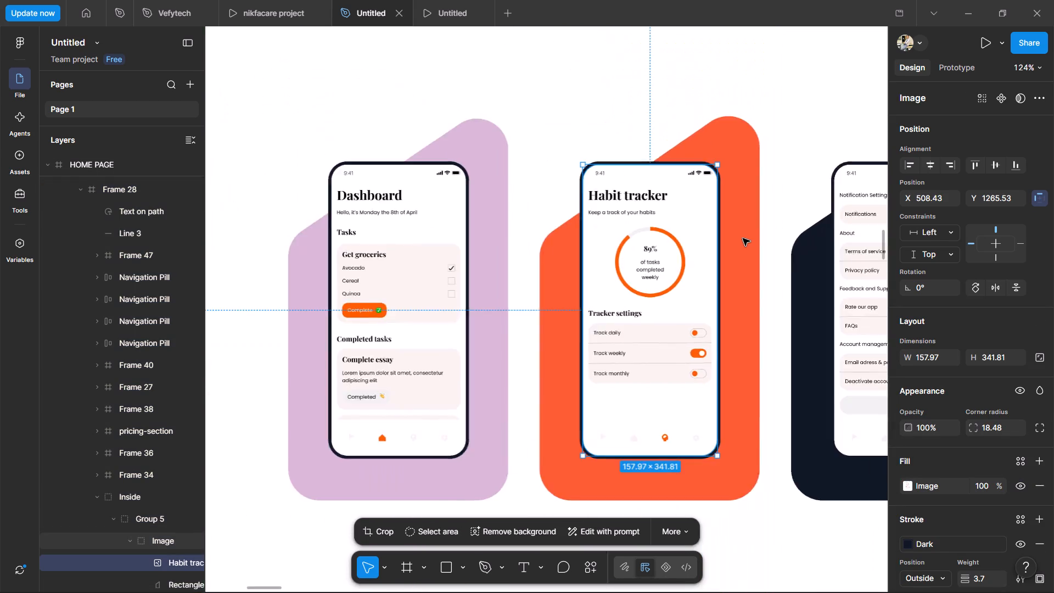
ctrl+scroll(743, 238, down, 11)
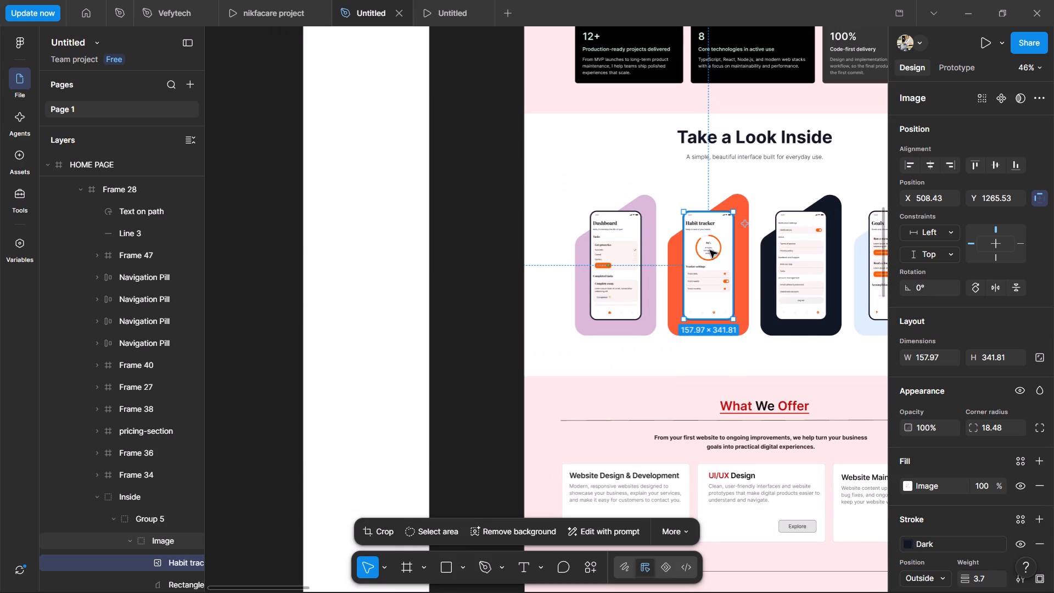
ctrl+scroll(710, 250, up, 10)
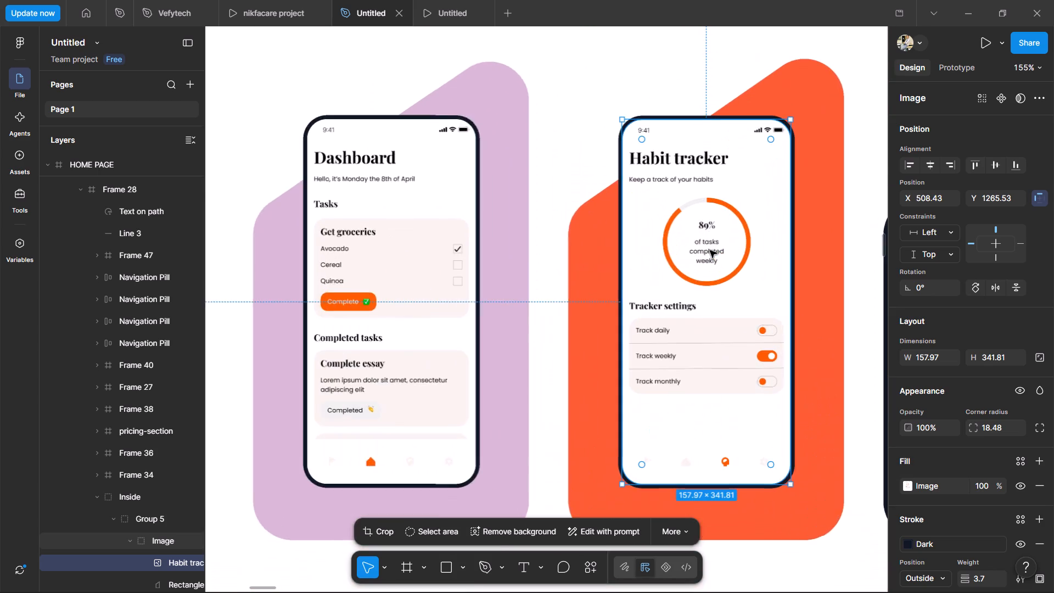
ctrl+scroll(710, 250, up, 6)
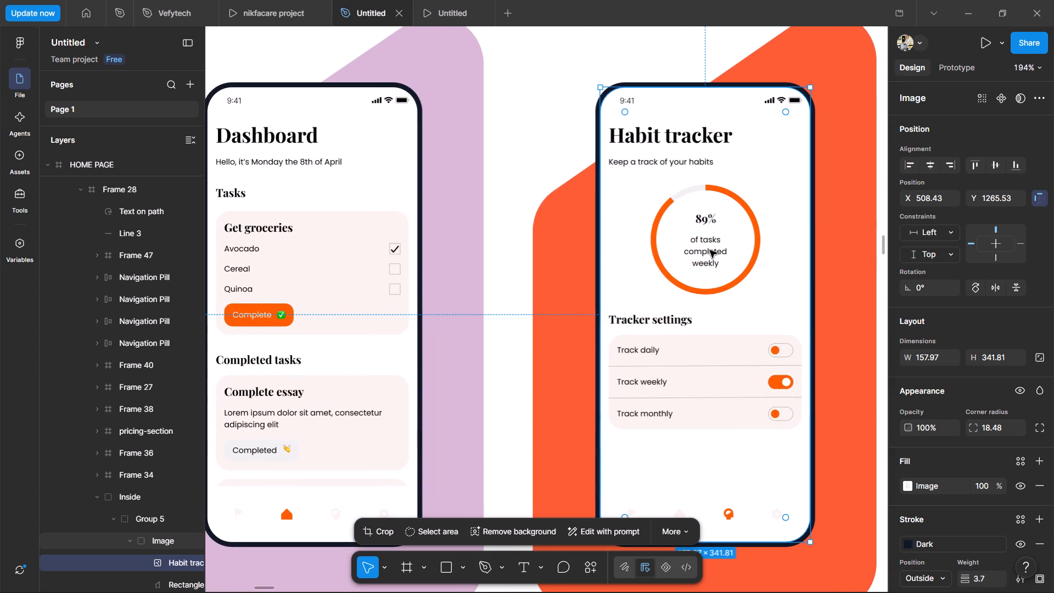
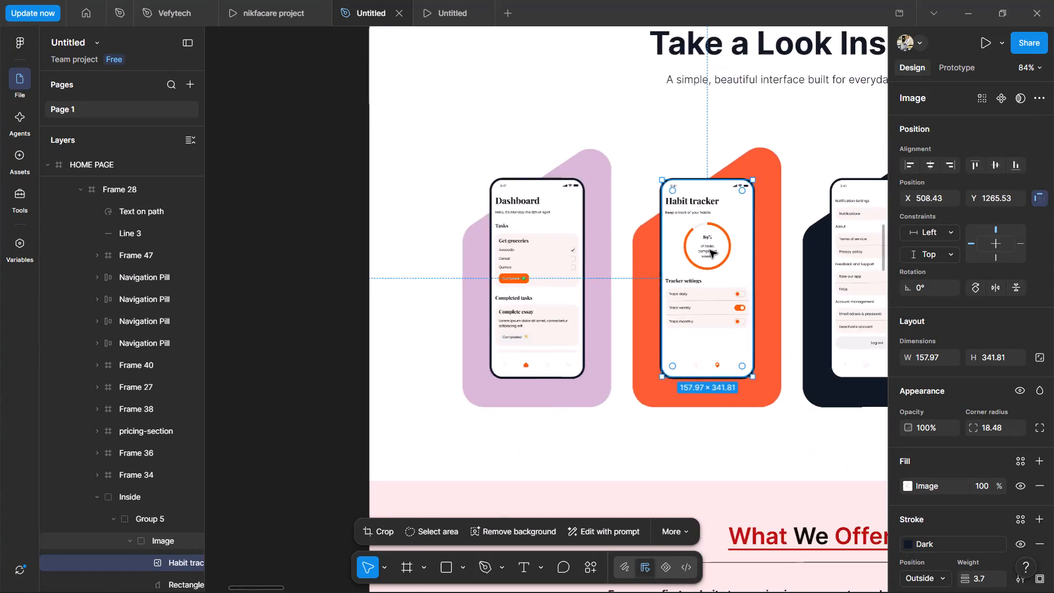
Review the HOME PAGE frame's layout from the hero through Take a Look Inside, What We Offer and Selected work.
scroll(710, 251, down, 4)
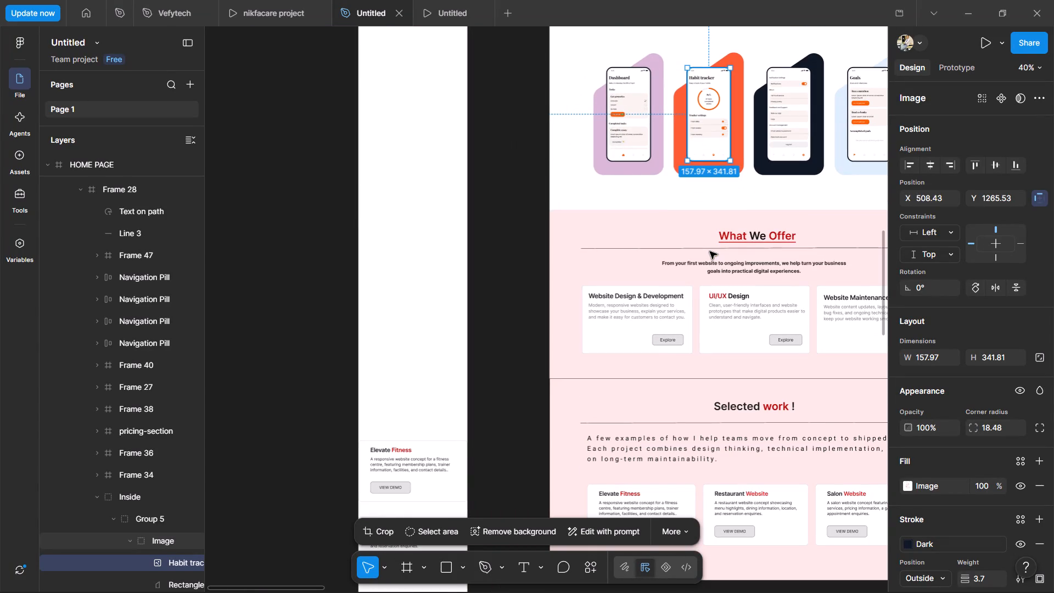
shift+scroll(710, 251, down, 10)
shift+scroll(710, 251, up, 2)
scroll(710, 254, up, 3)
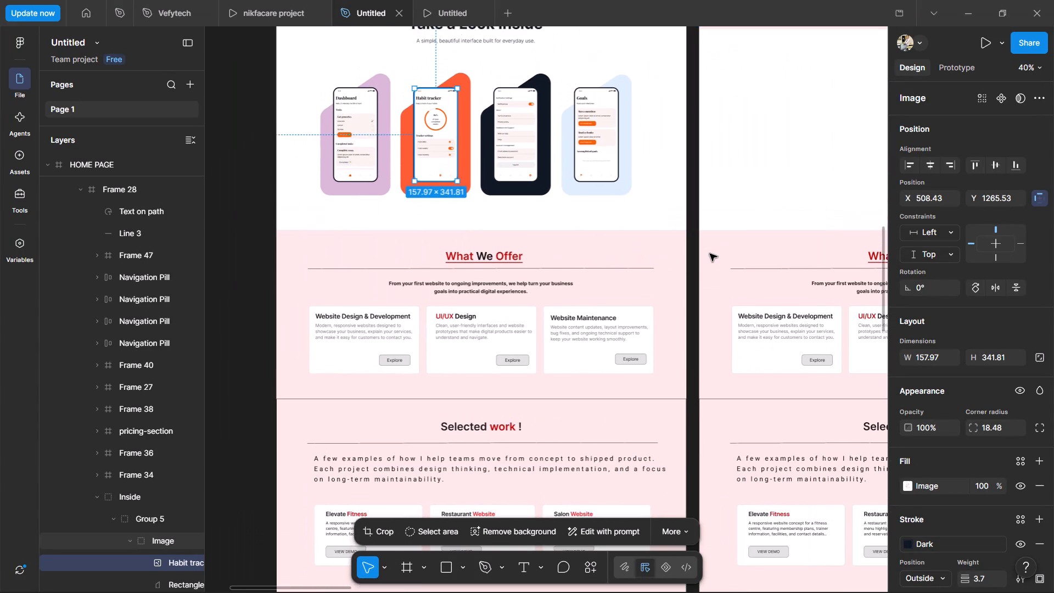
scroll(710, 254, up, 18)
scroll(710, 254, down, 11)
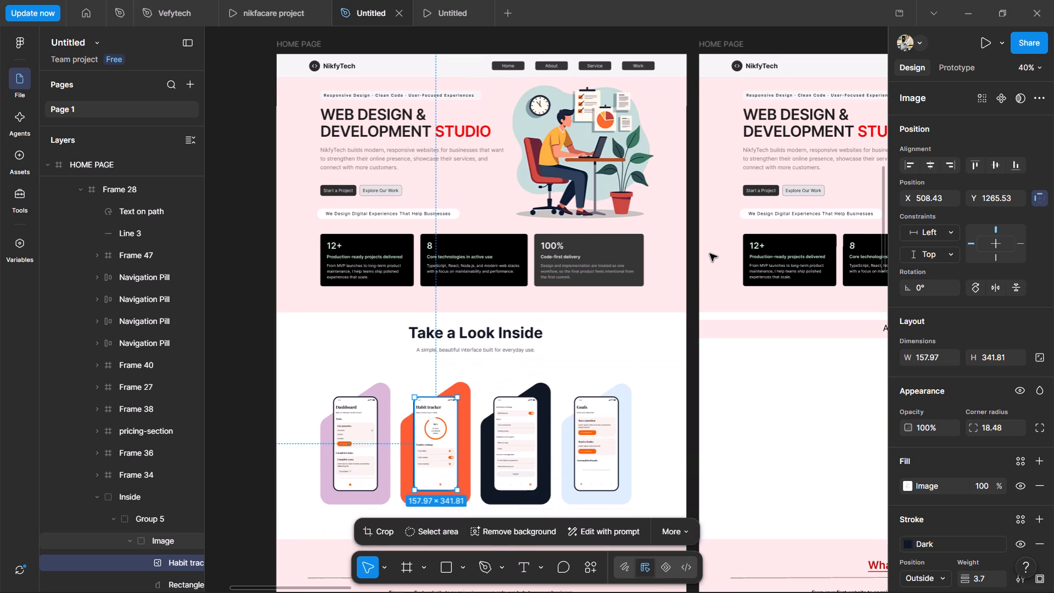
scroll(710, 254, down, 3)
scroll(710, 254, up, 5)
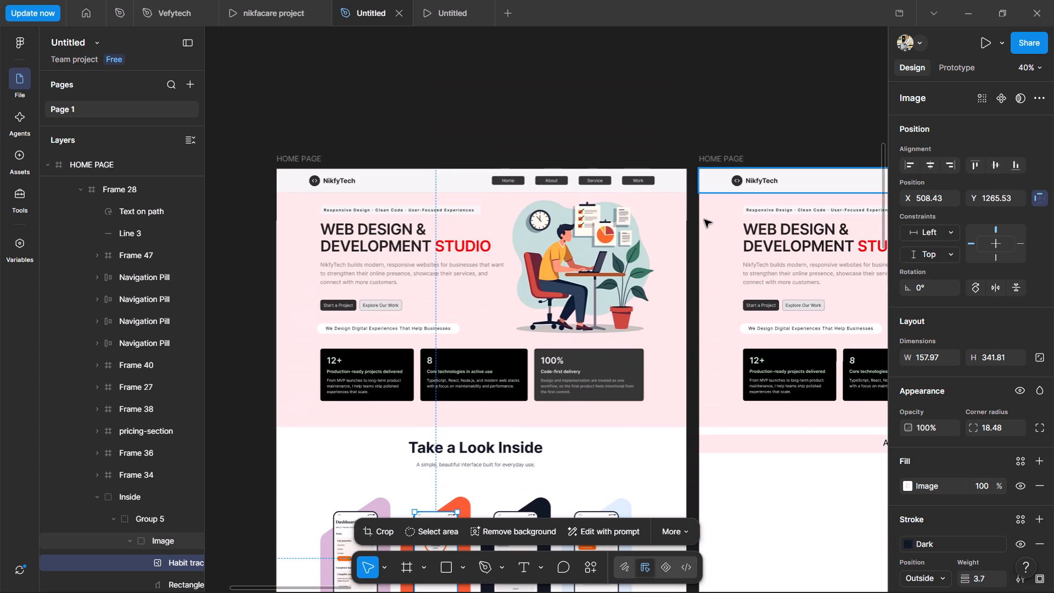
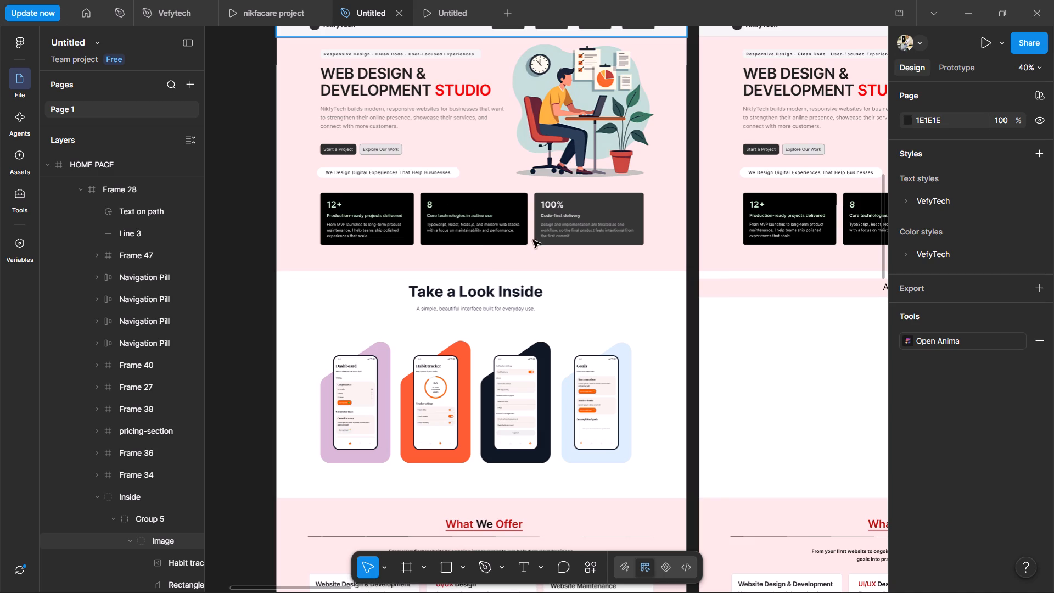
scroll(484, 254, down, 6)
scroll(484, 254, up, 5)
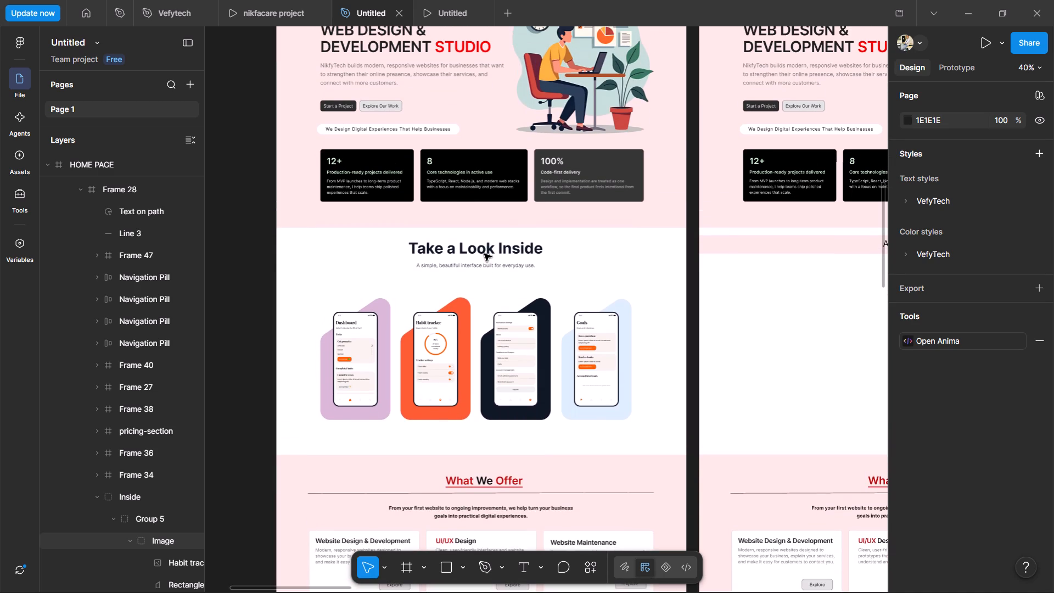
scroll(484, 254, up, 5)
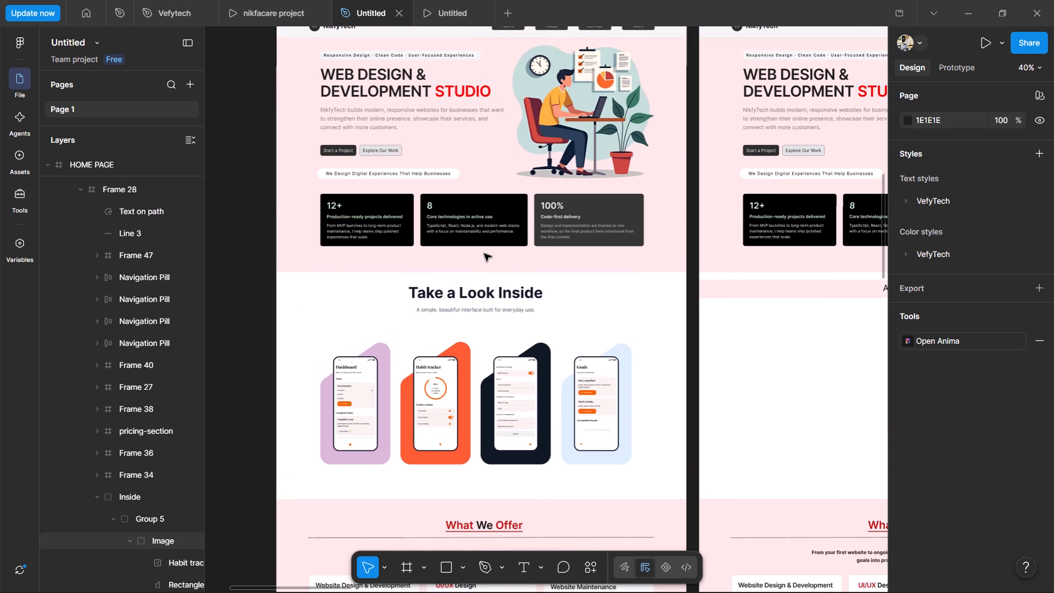
scroll(484, 254, down, 4)
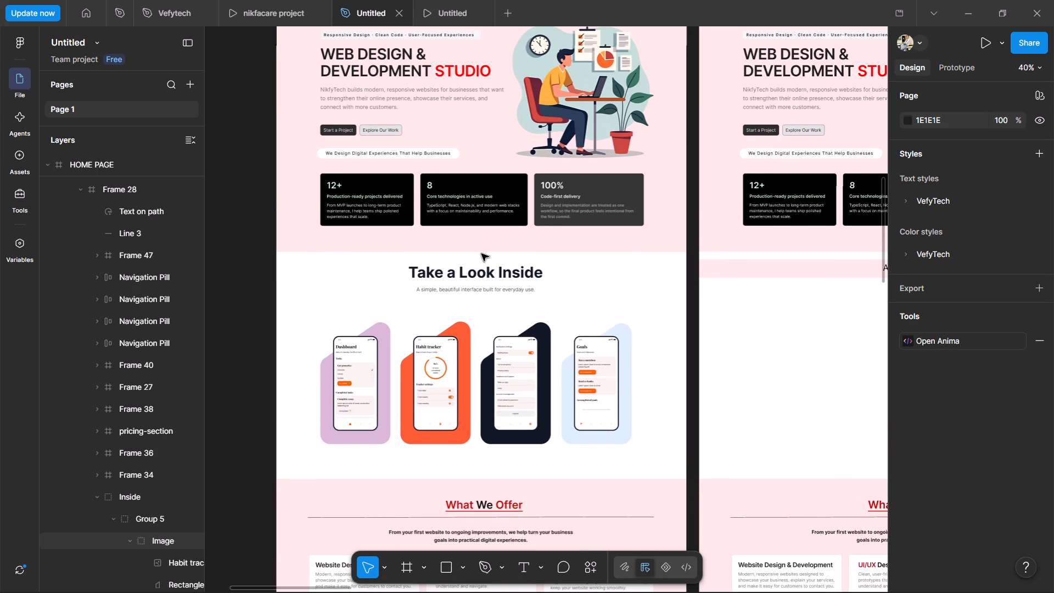
scroll(481, 254, down, 7)
scroll(481, 255, up, 7)
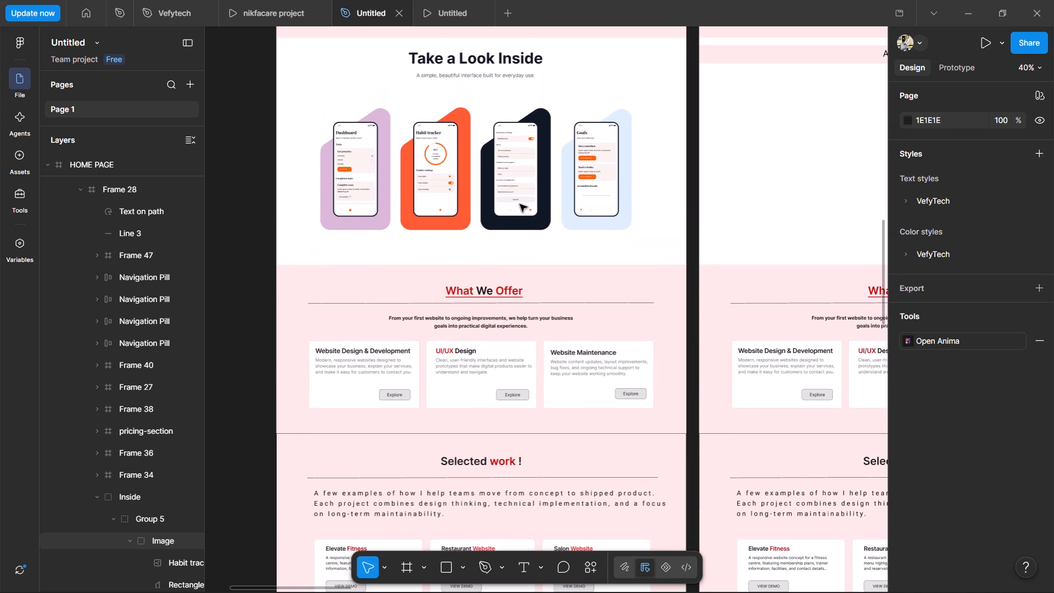
Inspect the dark backing shape and the orange Habit tracker mockup group in the Take a Look Inside section.
triple_click(546, 167)
triple_click(546, 167)
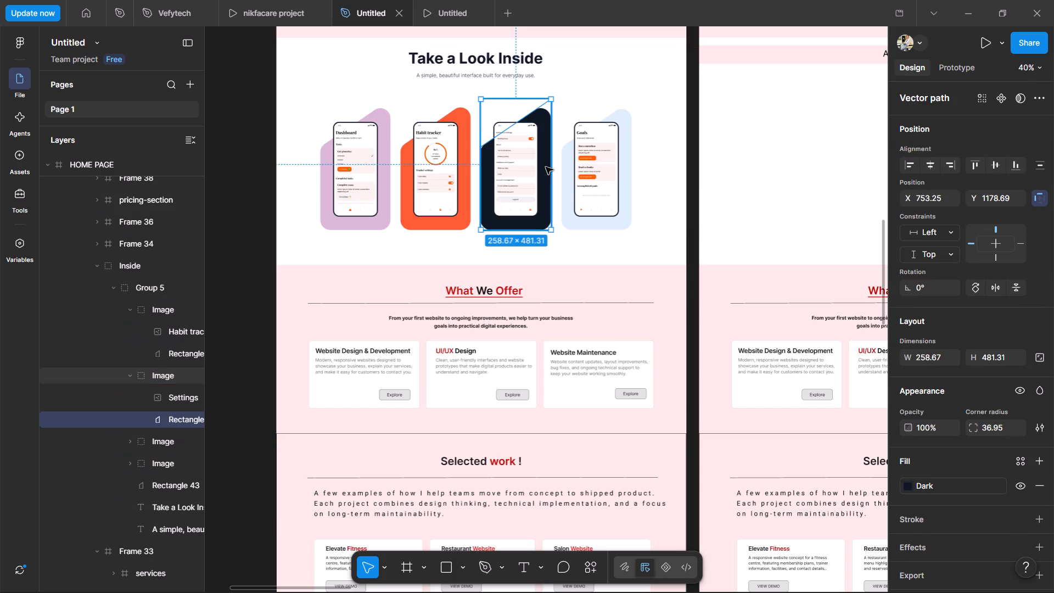
click(436, 230)
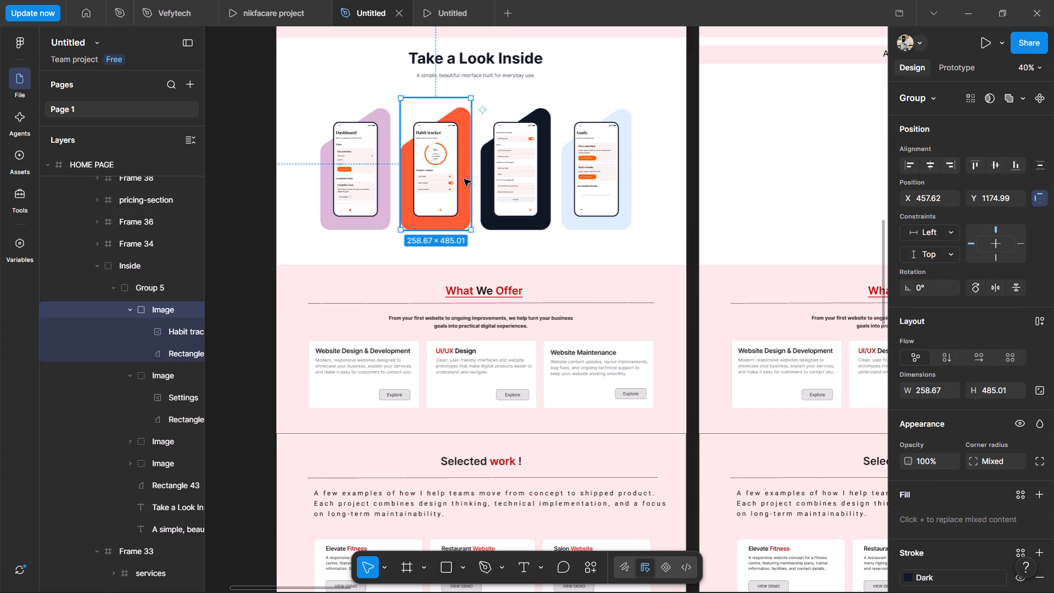
drag(305, 158, 603, 122)
drag(240, 96, 250, 99)
drag(339, 57, 352, 93)
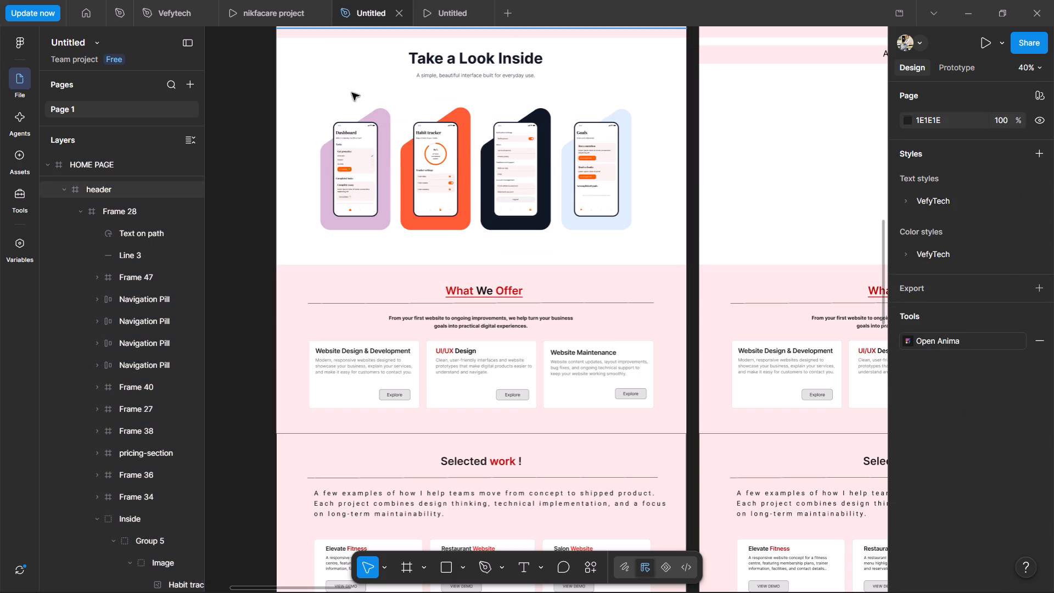
drag(352, 93, 694, 264)
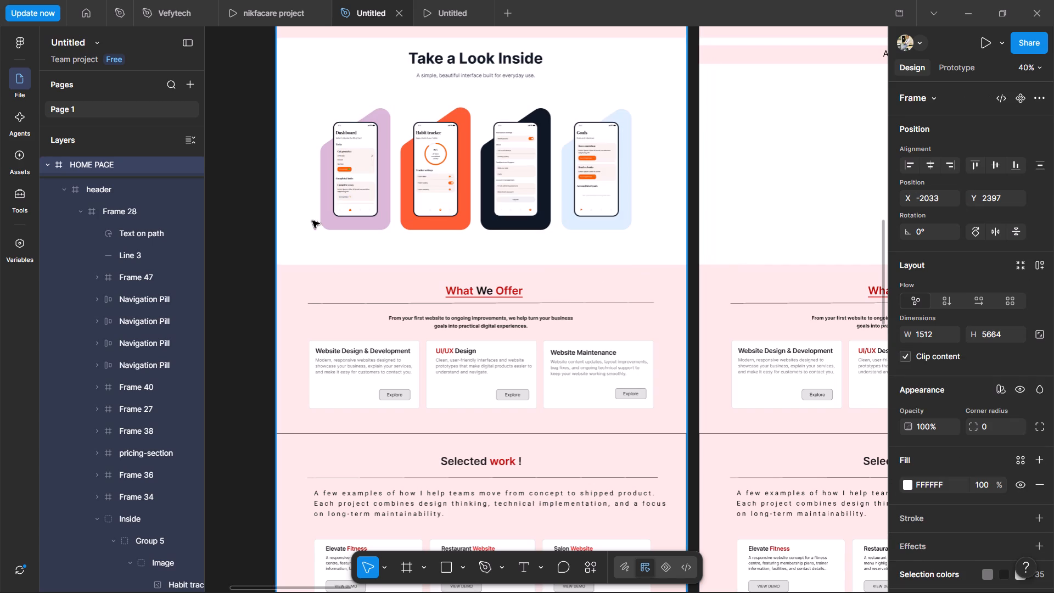
click(244, 156)
Review the HOME PAGE frame from the header down through What I bring to the table, Pricing Plans and Contact Us.
scroll(237, 187, up, 4)
scroll(237, 187, down, 5)
scroll(237, 187, up, 10)
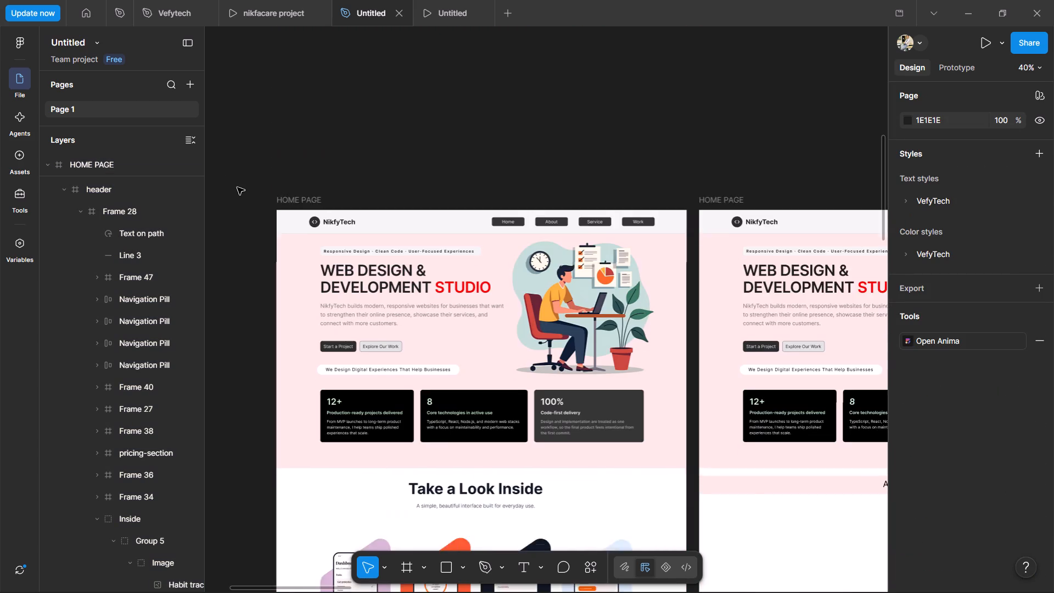
scroll(237, 187, up, 5)
scroll(237, 187, down, 20)
scroll(237, 187, down, 12)
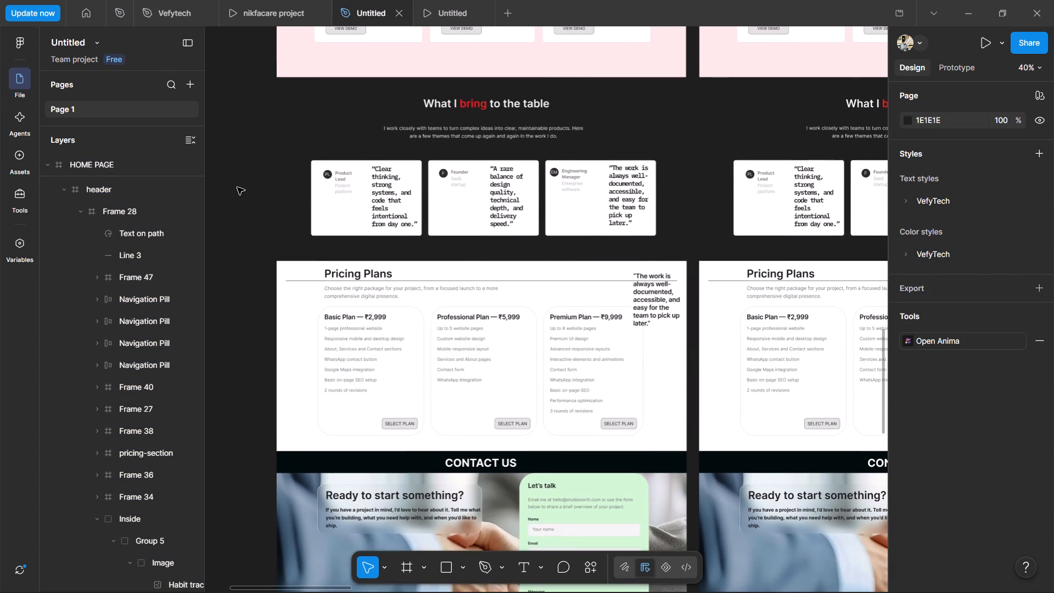
scroll(237, 187, down, 2)
scroll(237, 187, up, 2)
scroll(316, 212, up, 9)
Examine all page frames side by side, from the HOME PAGE versions and SERVICES to the About Us designs.
ctrl+scroll(323, 206, down, 5)
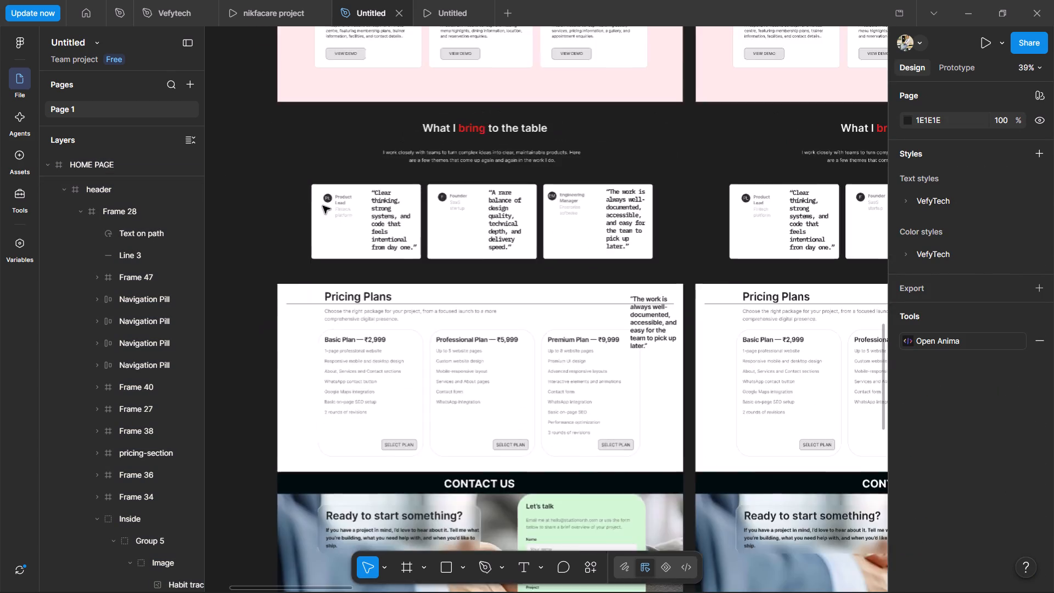
ctrl+scroll(323, 206, down, 19)
scroll(323, 206, up, 4)
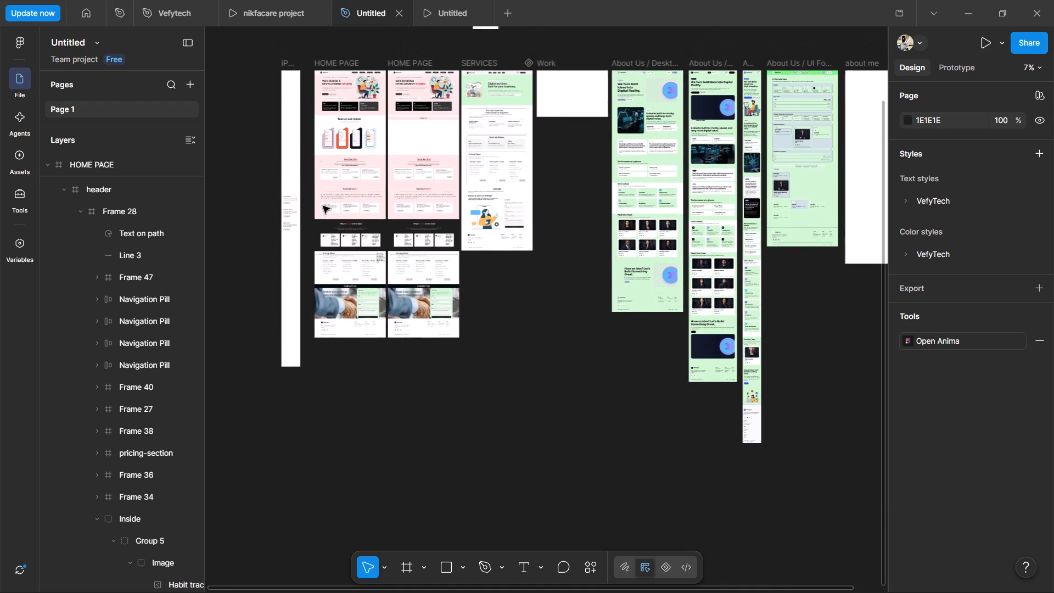
scroll(323, 206, down, 11)
ctrl+scroll(323, 206, up, 3)
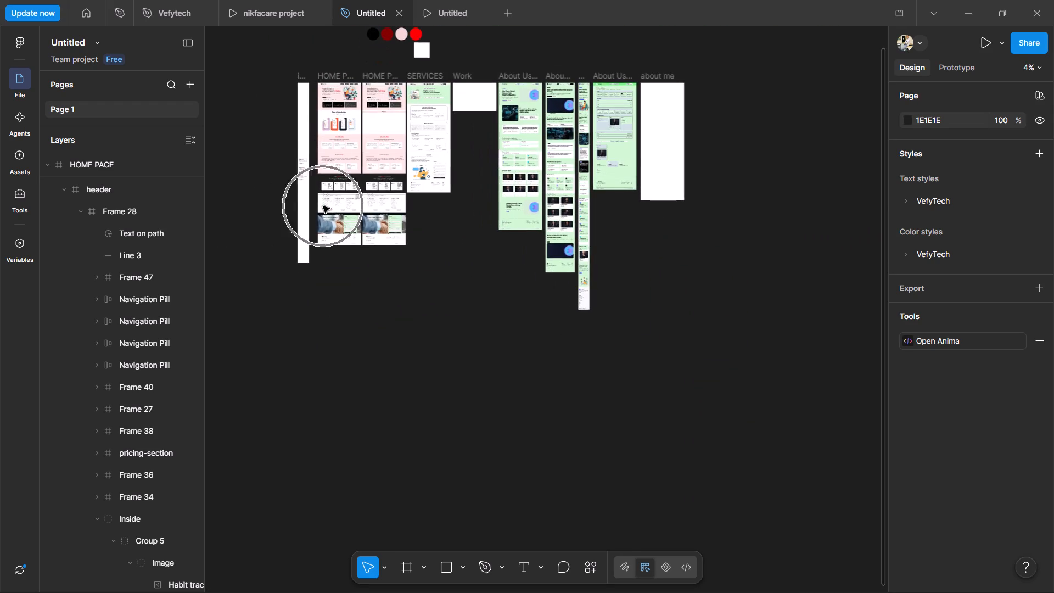
scroll(323, 206, up, 9)
ctrl+scroll(323, 206, up, 4)
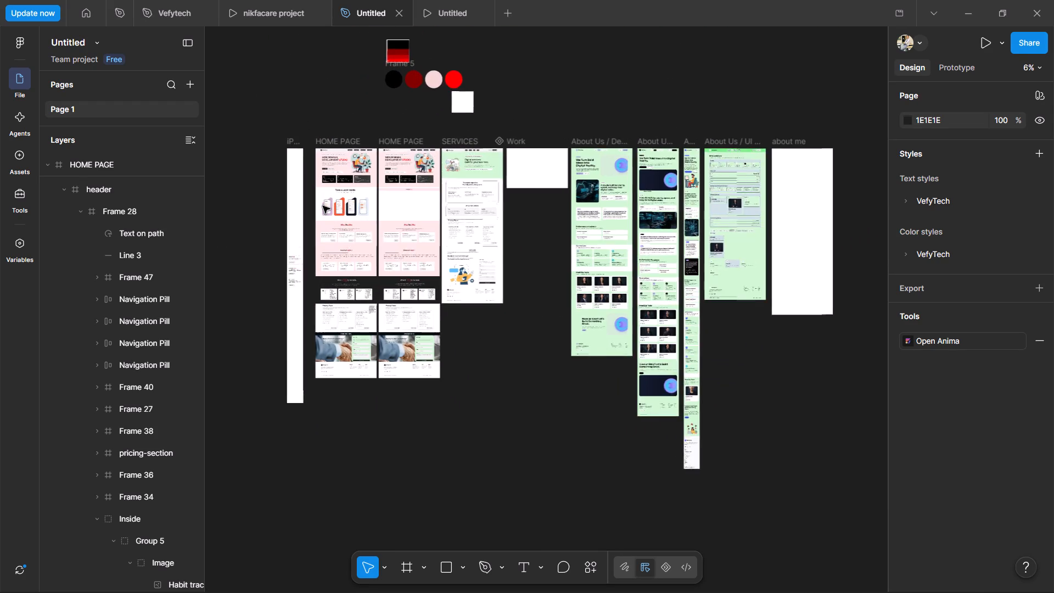
ctrl+scroll(323, 206, up, 2)
scroll(323, 206, down, 1)
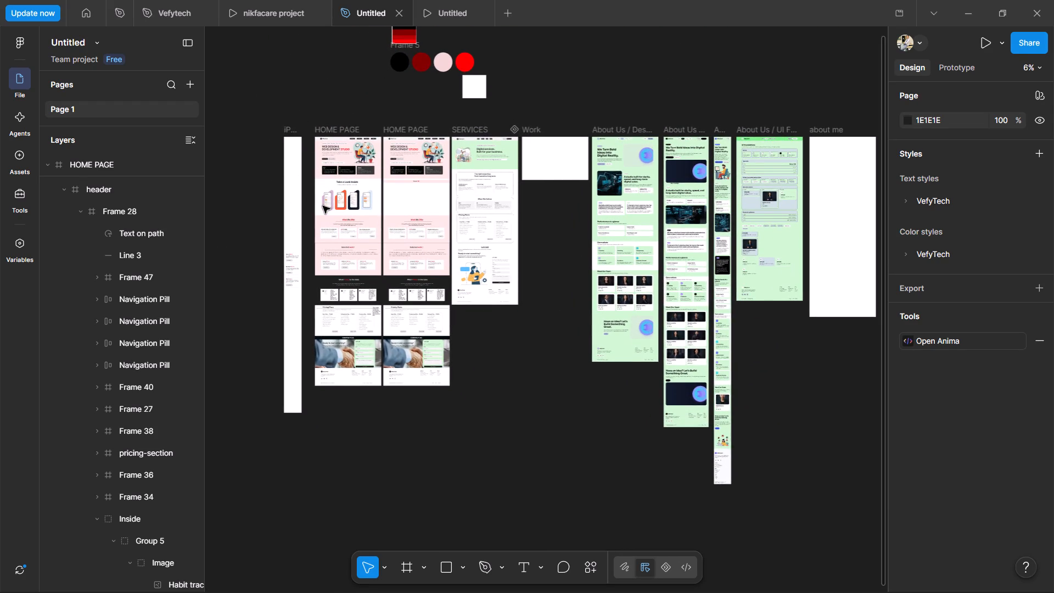
scroll(323, 206, down, 2)
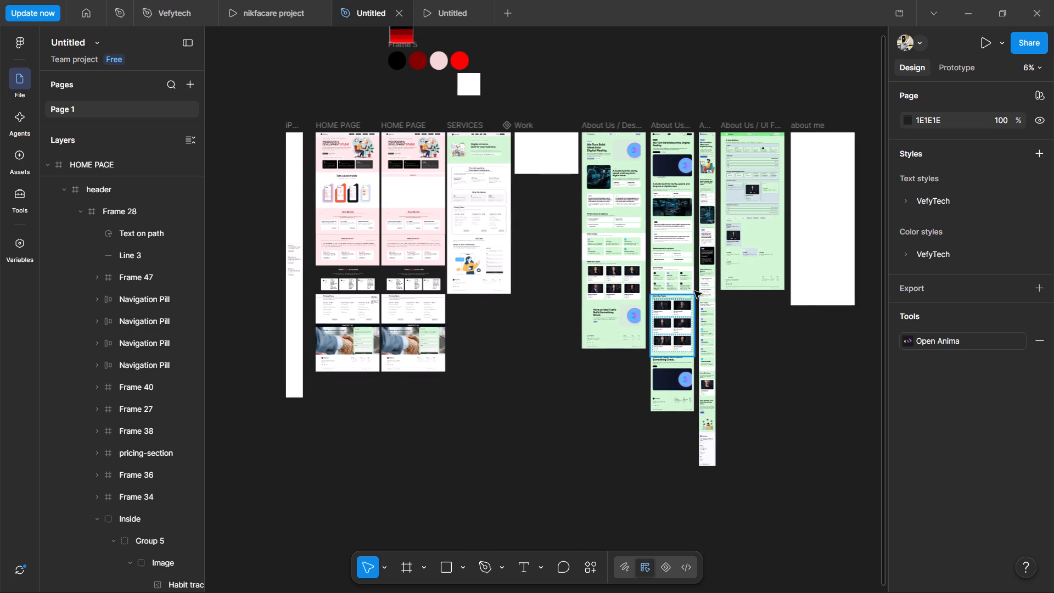
drag(950, 191, 958, 197)
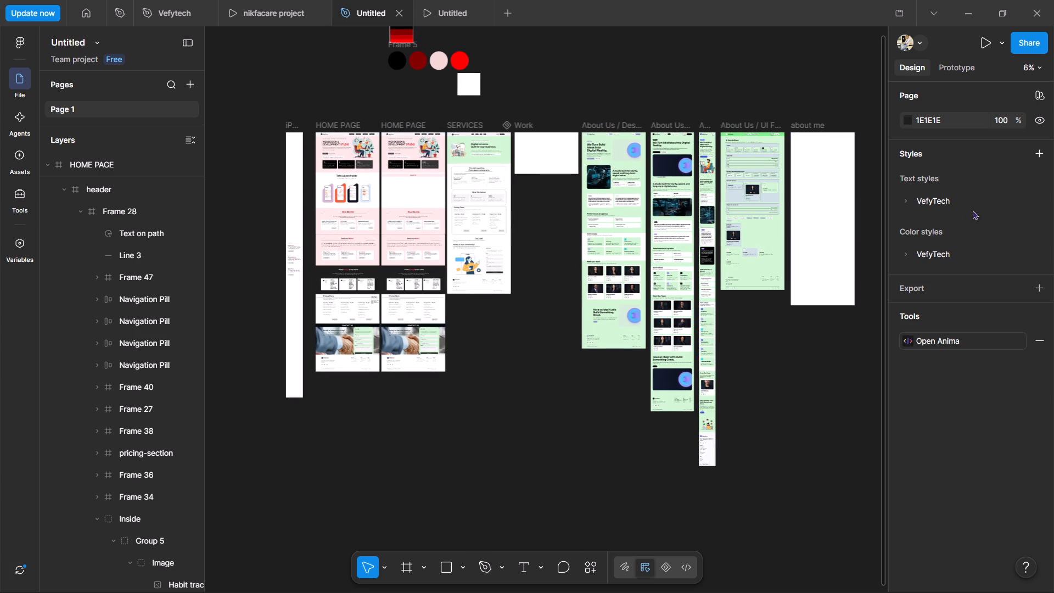
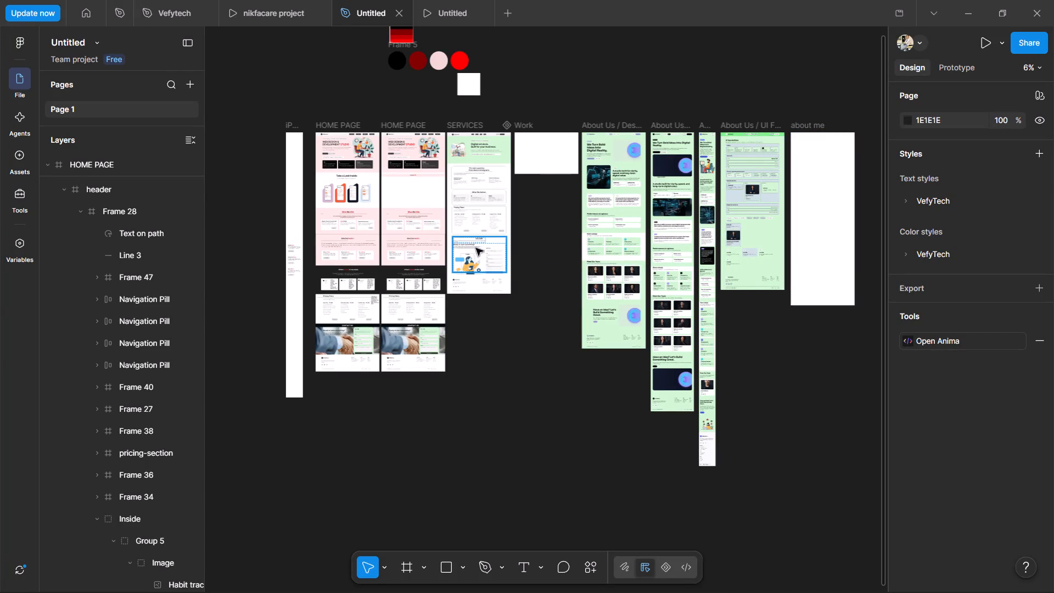
Reposition the palette image, the Frame 5 colour swatches and the white vector together, slightly shifted above the HOME PAGE and SERVICES frames.
scroll(332, 270, up, 2)
scroll(332, 270, down, 2)
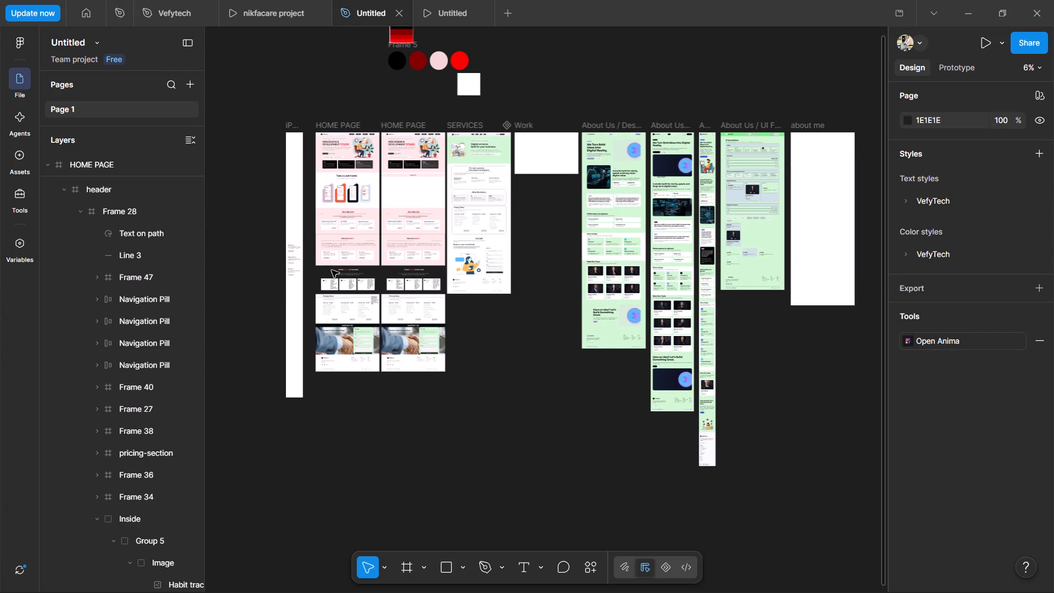
scroll(332, 270, up, 3)
scroll(332, 270, down, 3)
scroll(332, 270, up, 3)
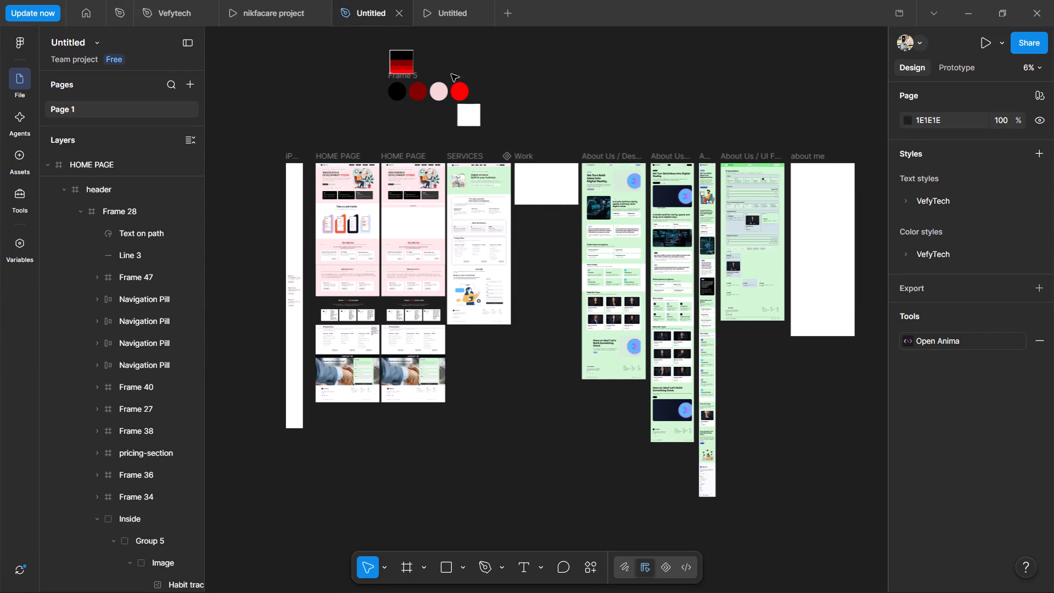
drag(473, 57, 397, 94)
drag(464, 58, 399, 74)
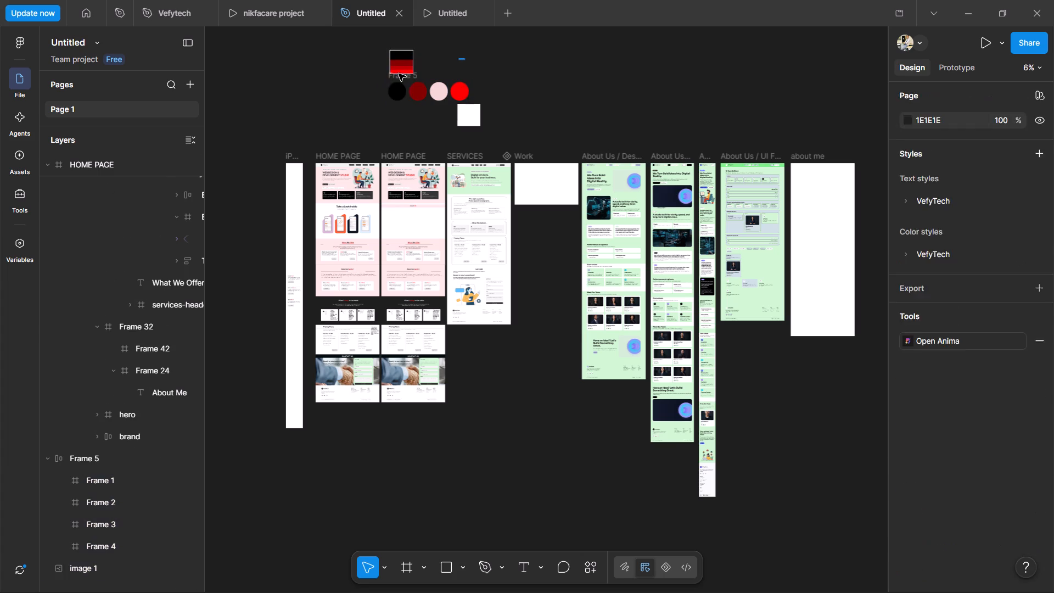
drag(399, 74, 412, 107)
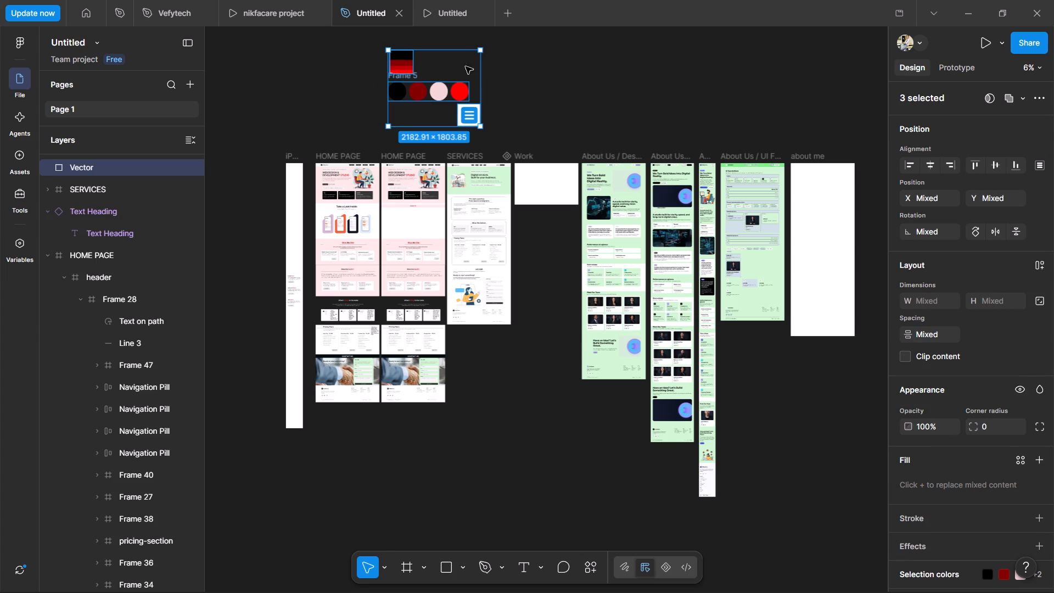
drag(451, 70, 384, 75)
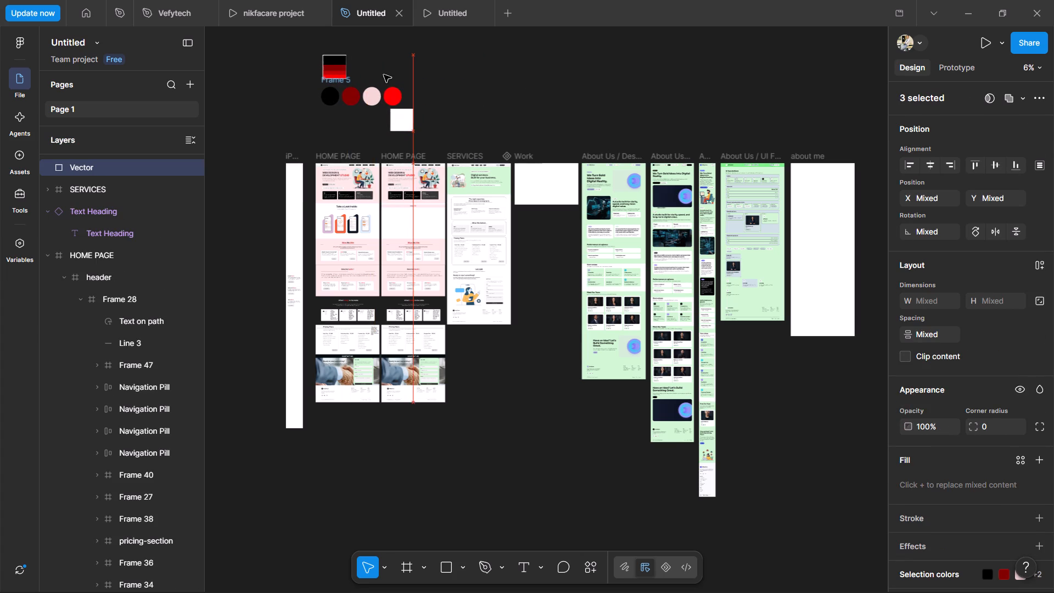
drag(384, 75, 450, 77)
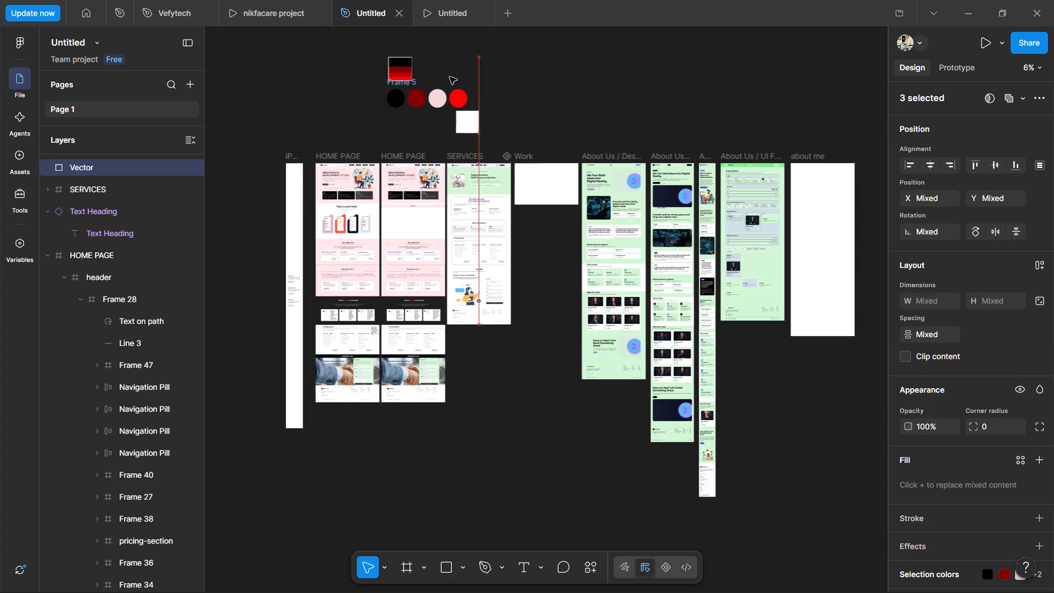
drag(450, 77, 443, 69)
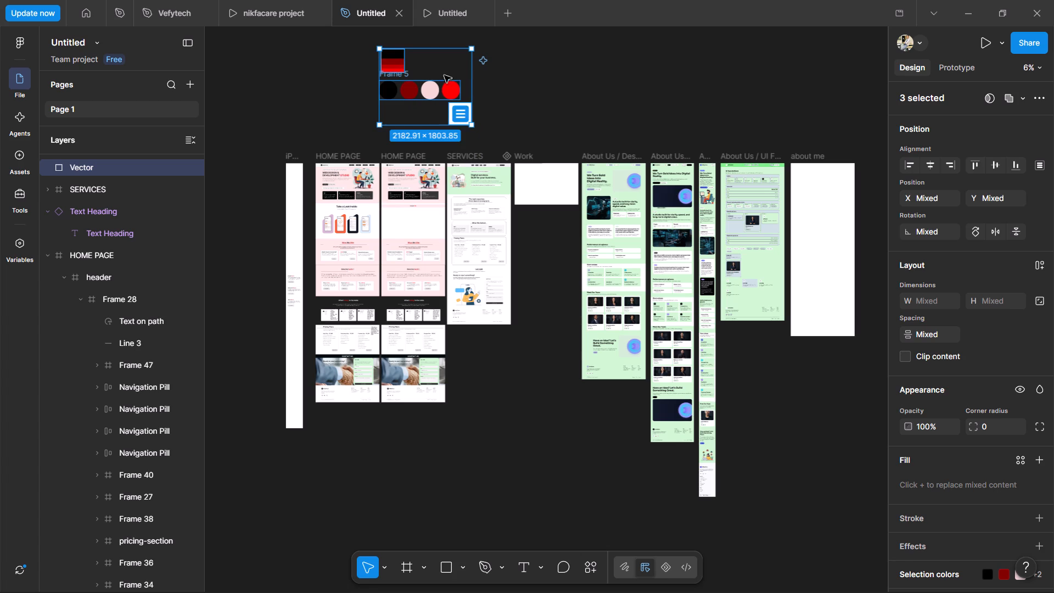
click(478, 82)
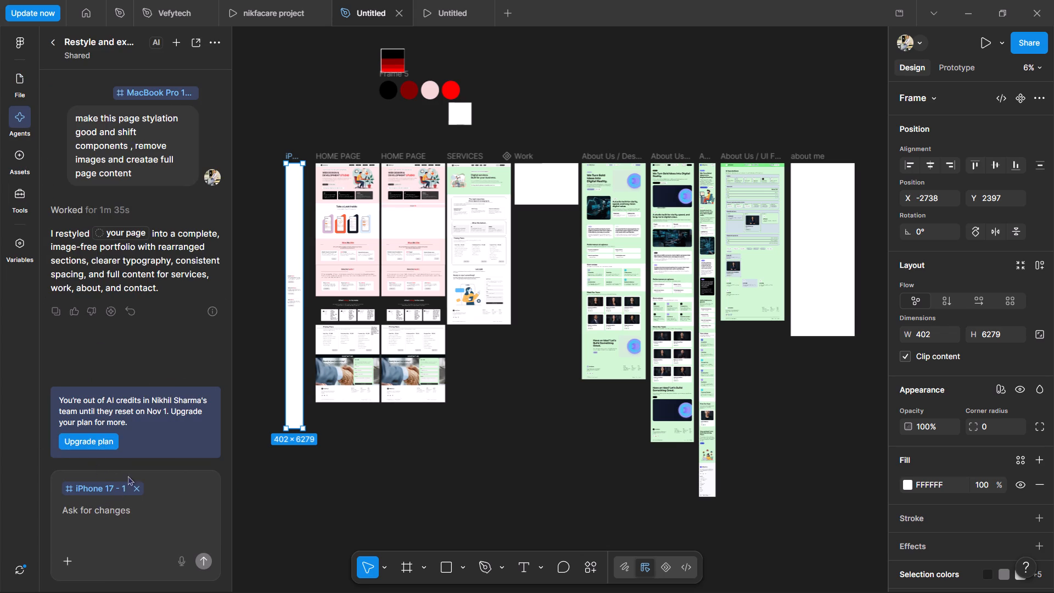
click(307, 118)
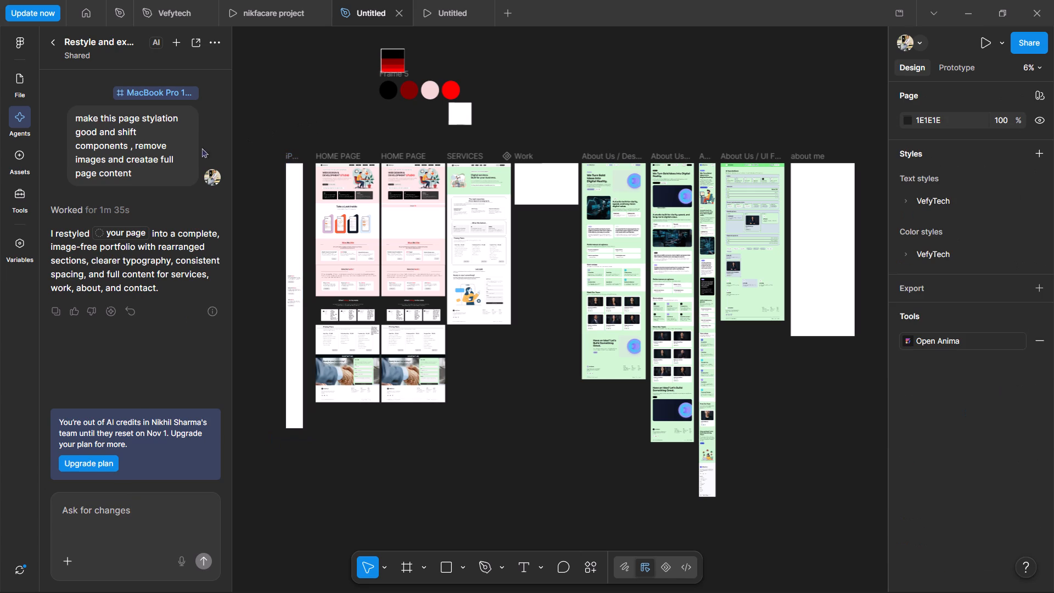
click(225, 45)
click(218, 41)
click(254, 72)
click(305, 94)
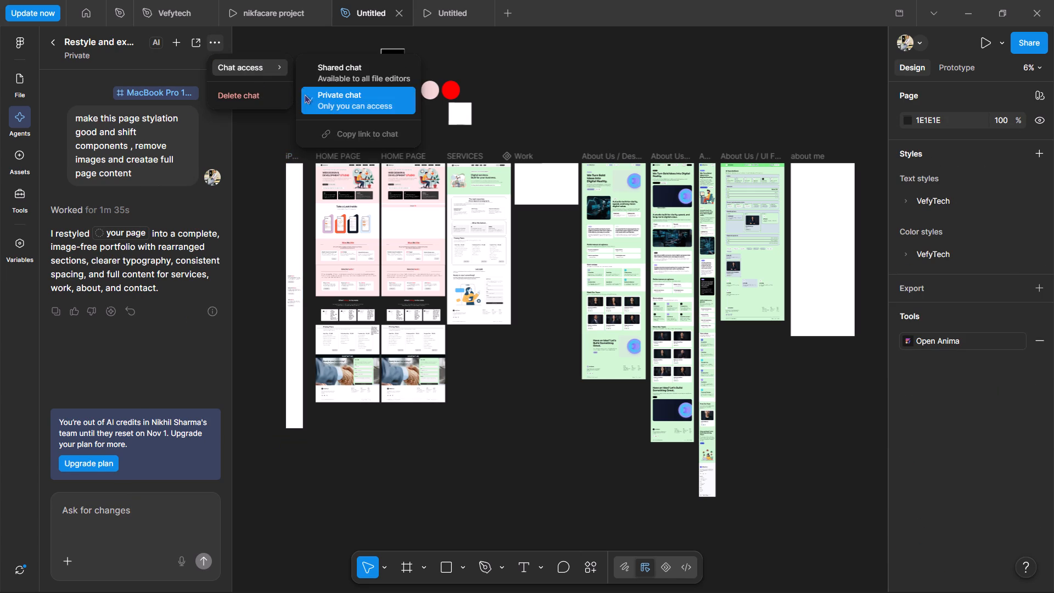
Leave the agent chat and return to the file's page and layer list.
click(24, 35)
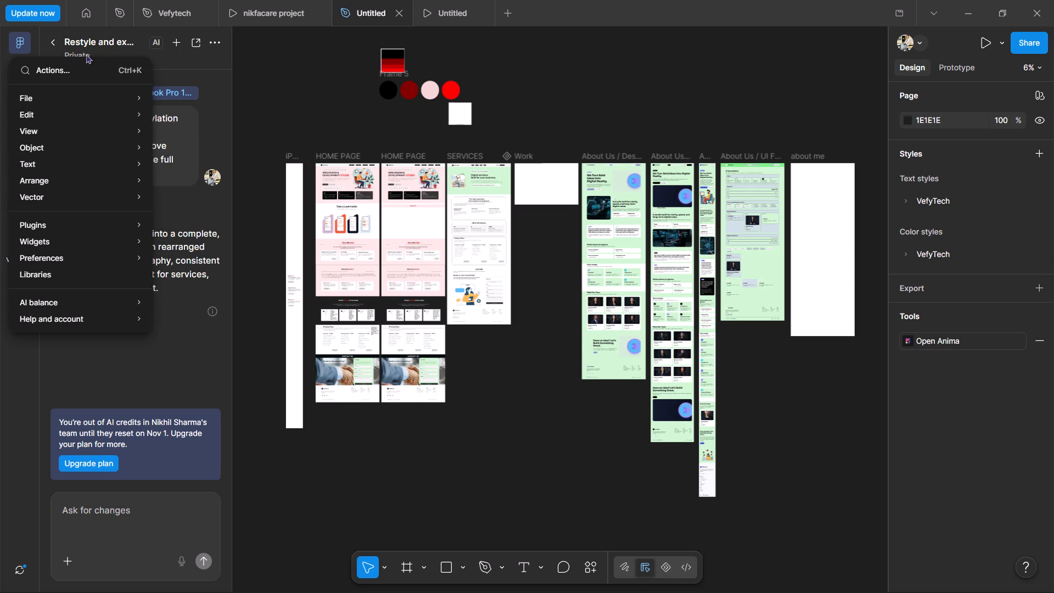
click(181, 76)
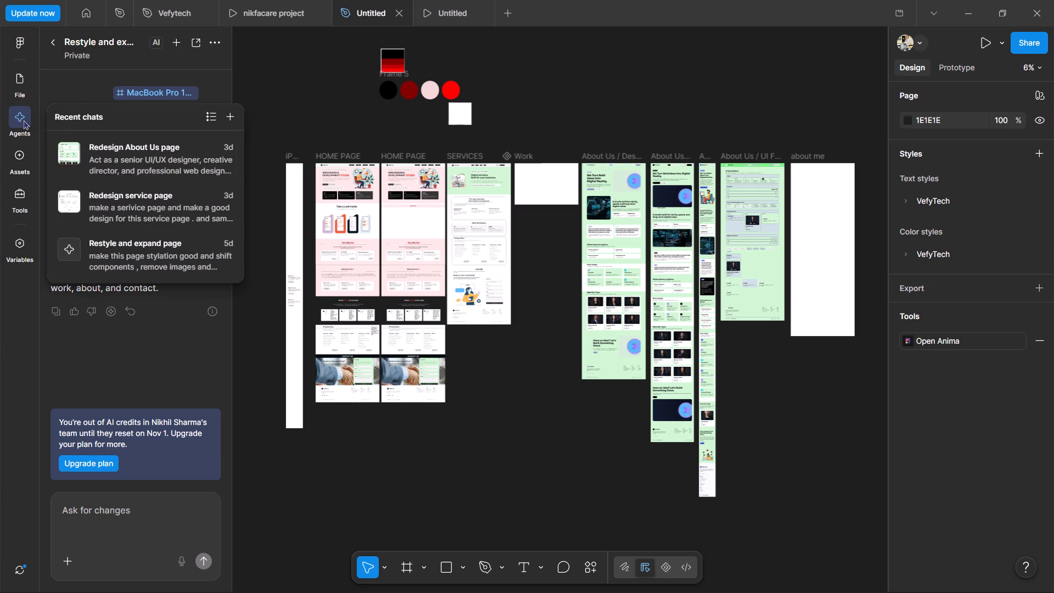
click(10, 78)
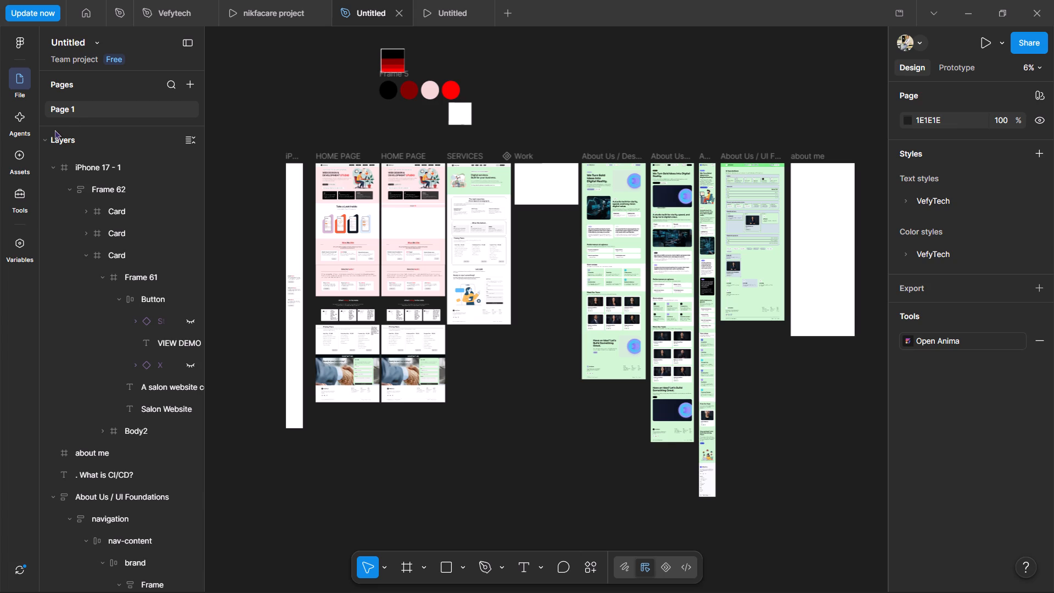
right_drag(320, 551, 330, 426)
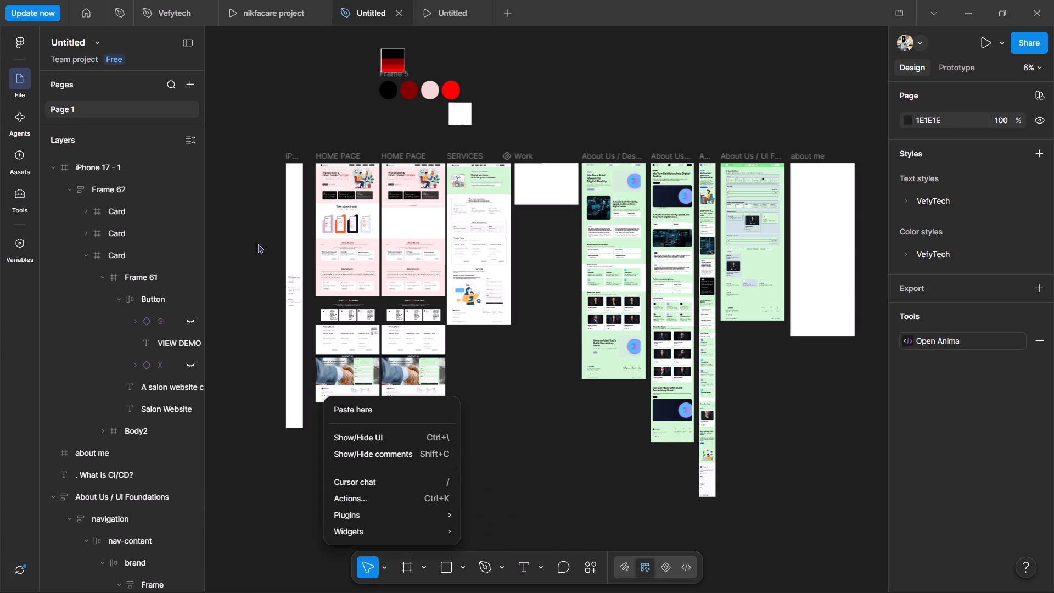
click(257, 243)
Examine the Take a Look Inside section of the first HOME PAGE frame up close, including its heading and phone mockups.
scroll(327, 257, up, 10)
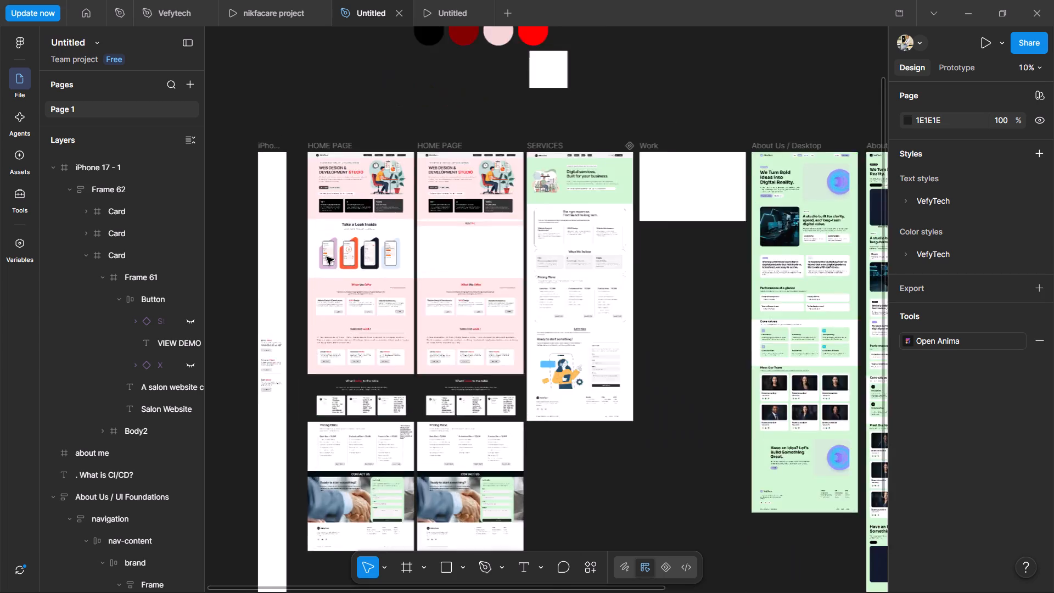
scroll(327, 257, up, 16)
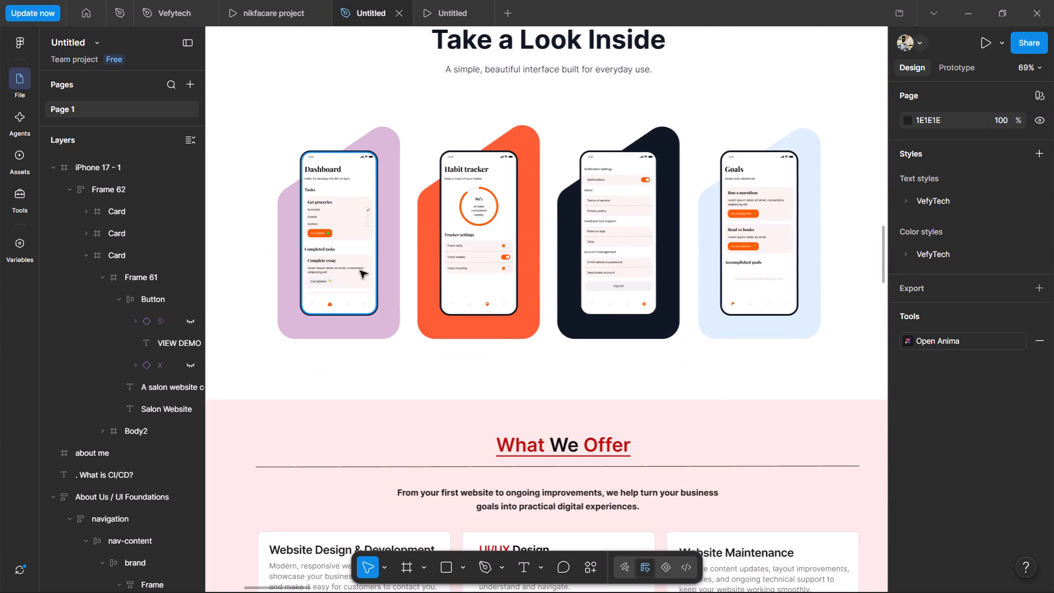
ctrl+scroll(418, 191, down, 2)
scroll(418, 191, down, 2)
scroll(416, 191, up, 5)
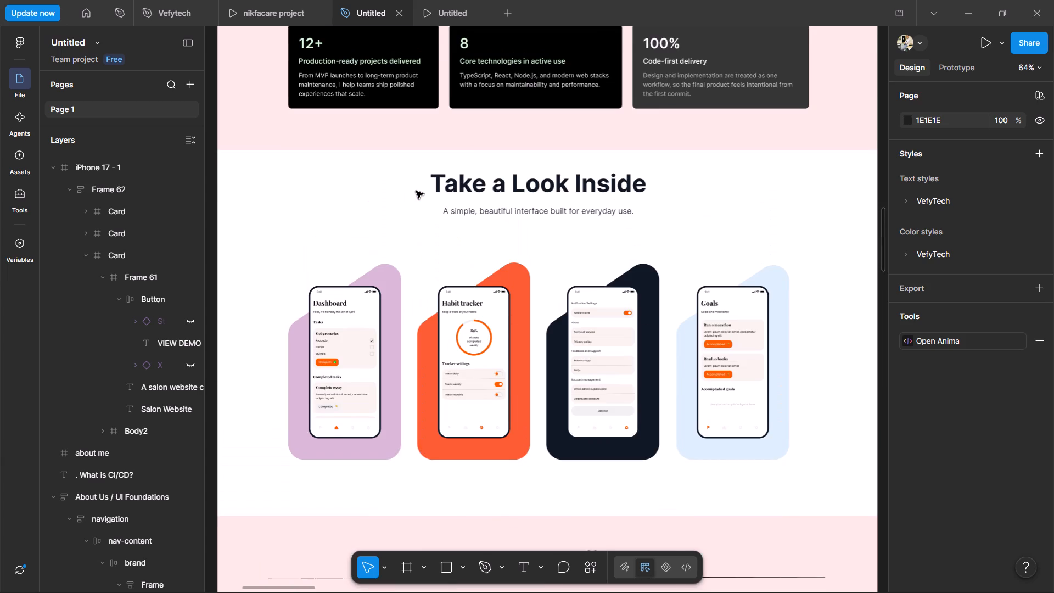
scroll(416, 191, down, 3)
scroll(416, 191, up, 2)
scroll(416, 191, down, 2)
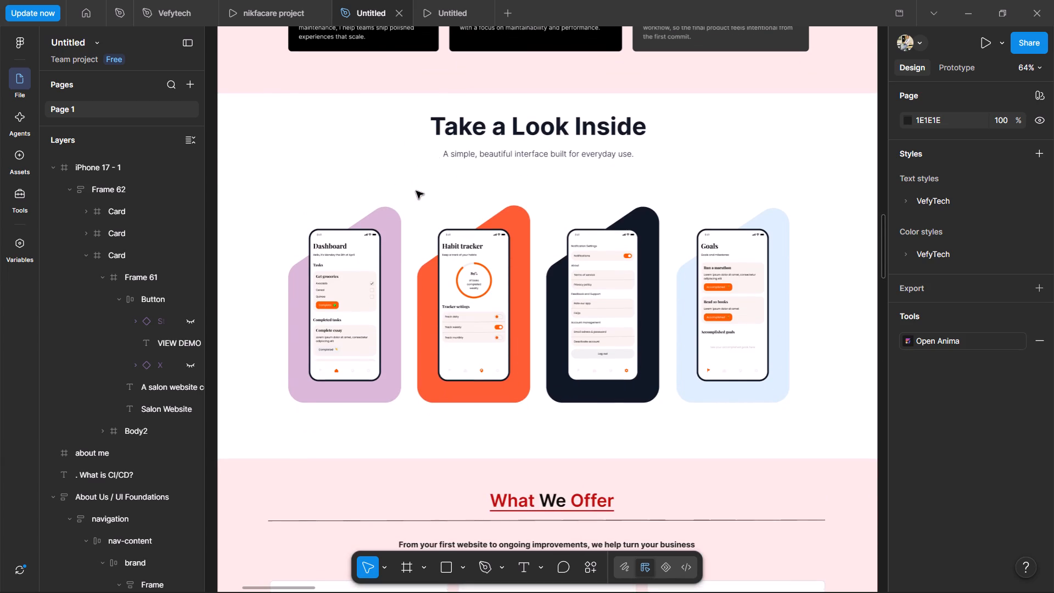
ctrl+scroll(416, 191, down, 5)
ctrl+scroll(416, 191, up, 15)
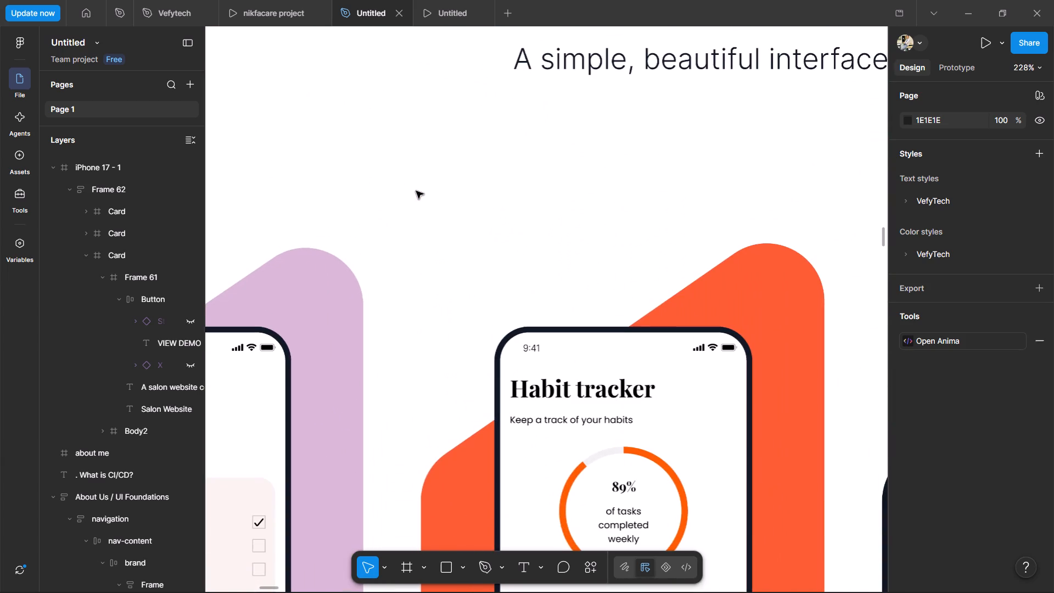
scroll(416, 191, down, 18)
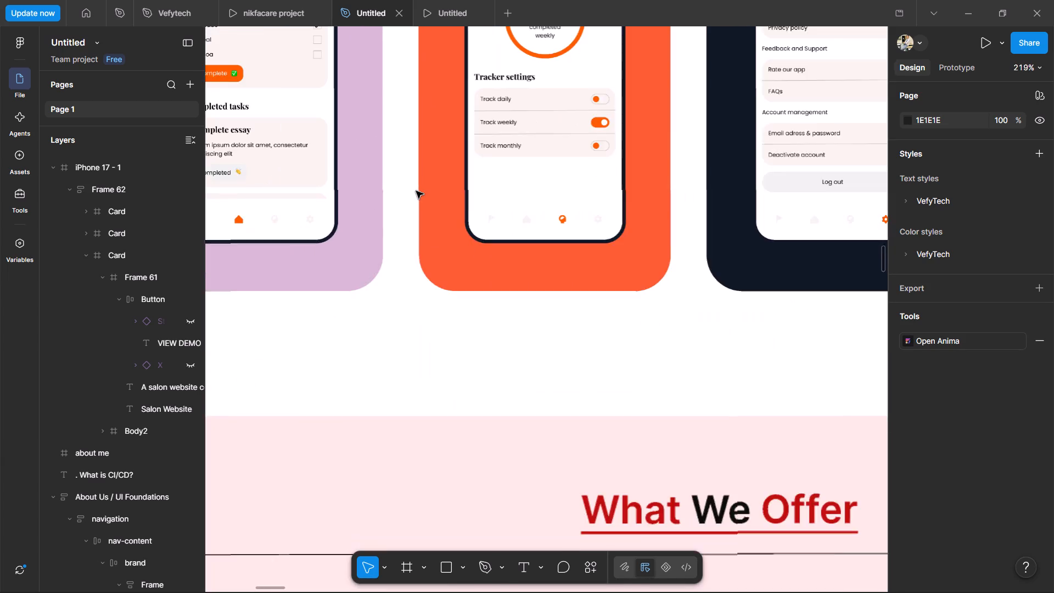
Review the HOME PAGE from What We Offer down to Contact Us and the footer, and back up to the hero.
scroll(416, 191, down, 20)
scroll(416, 191, down, 3)
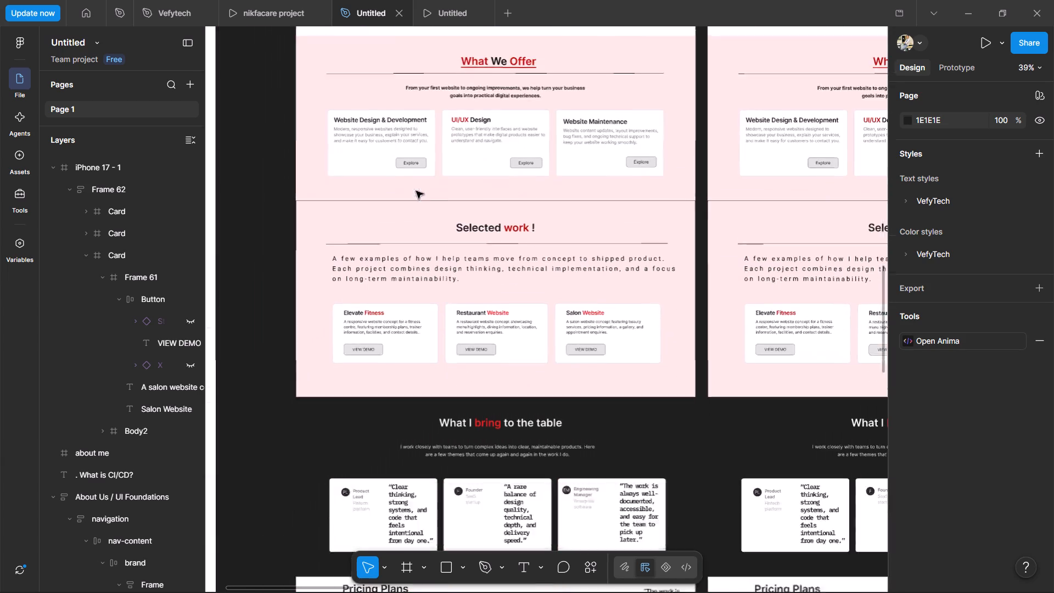
scroll(416, 191, down, 10)
scroll(416, 191, down, 12)
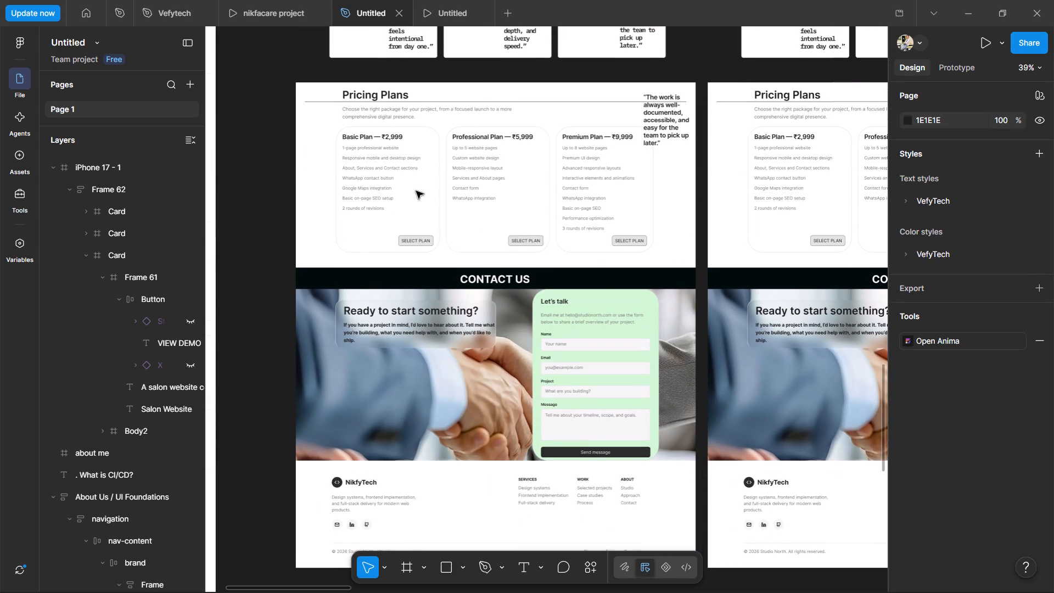
scroll(416, 191, up, 15)
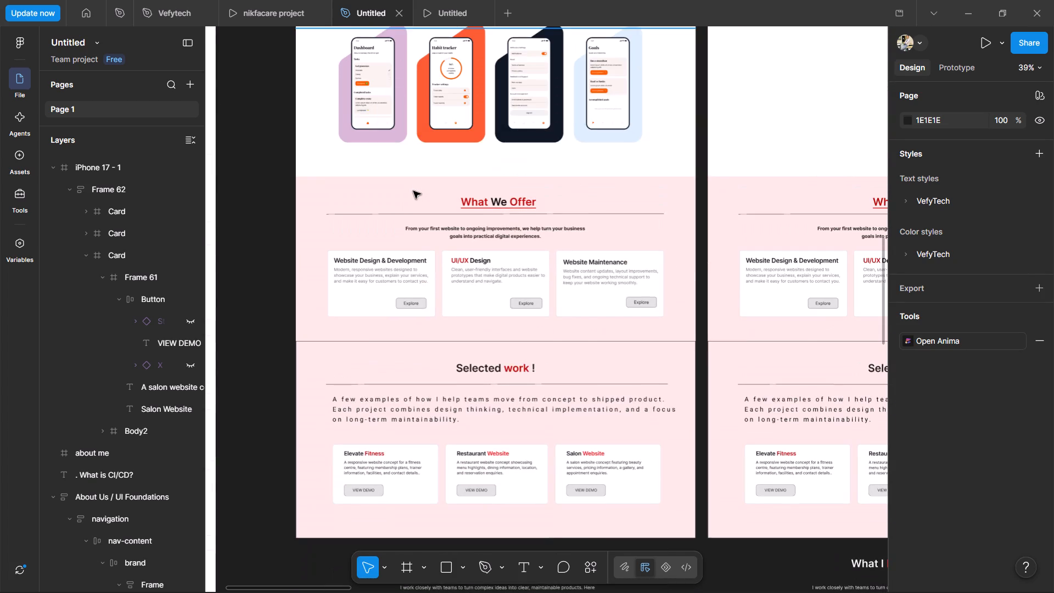
scroll(413, 191, up, 6)
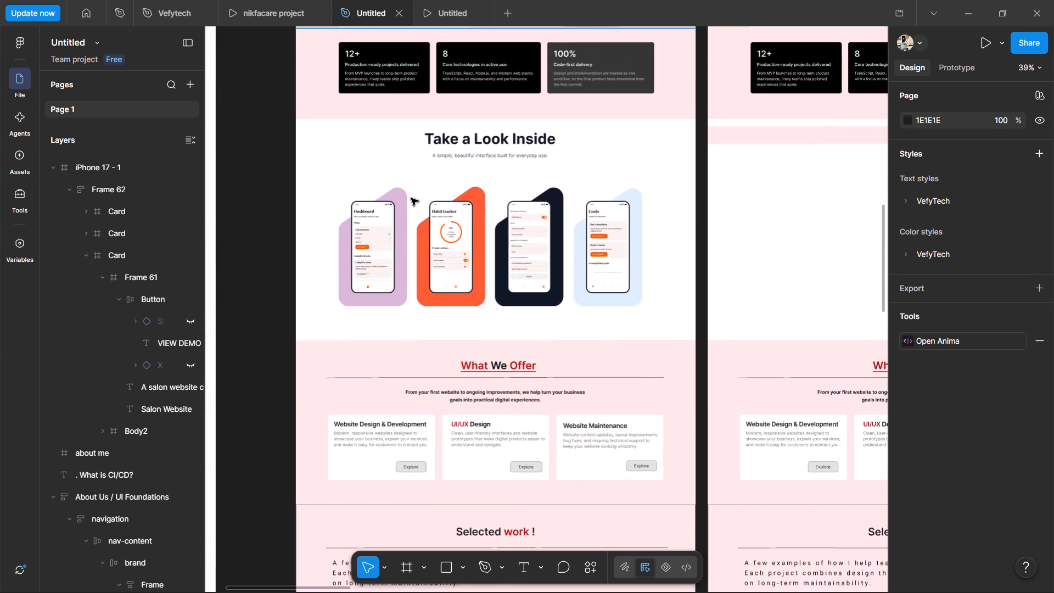
scroll(411, 198, up, 9)
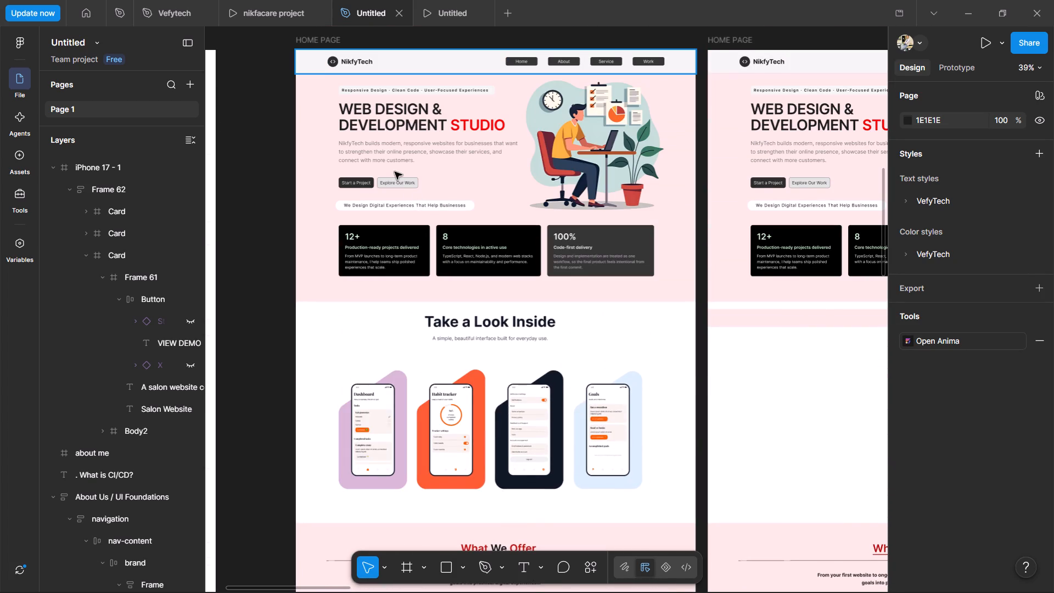
scroll(395, 172, up, 2)
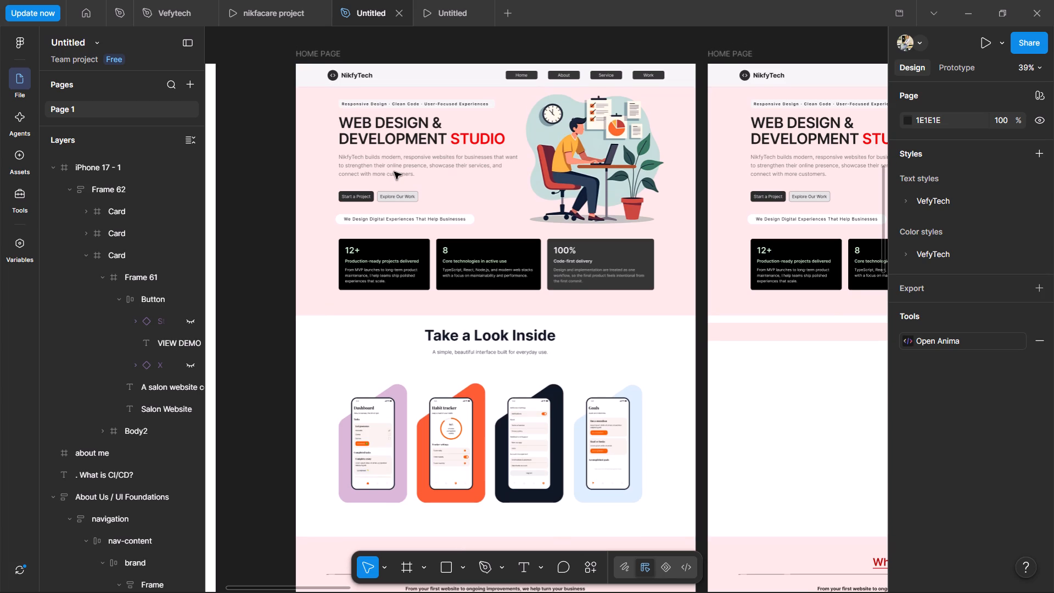
scroll(394, 172, down, 1)
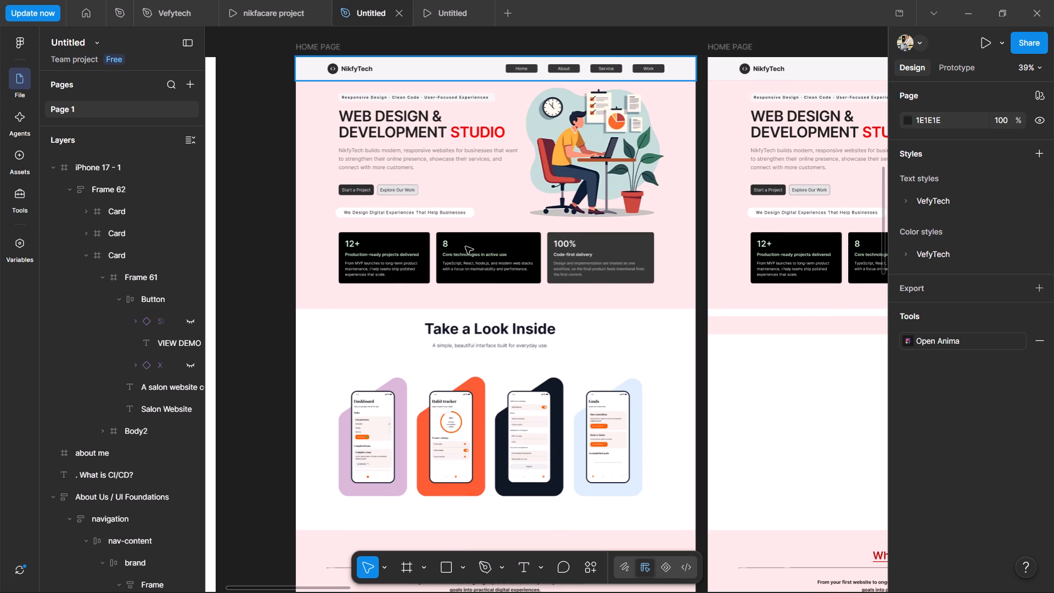
Change the stroke of the 100% Code-first delivery stat card to black 000000, sampled from the neighbouring stat card.
click(576, 243)
double_click(576, 247)
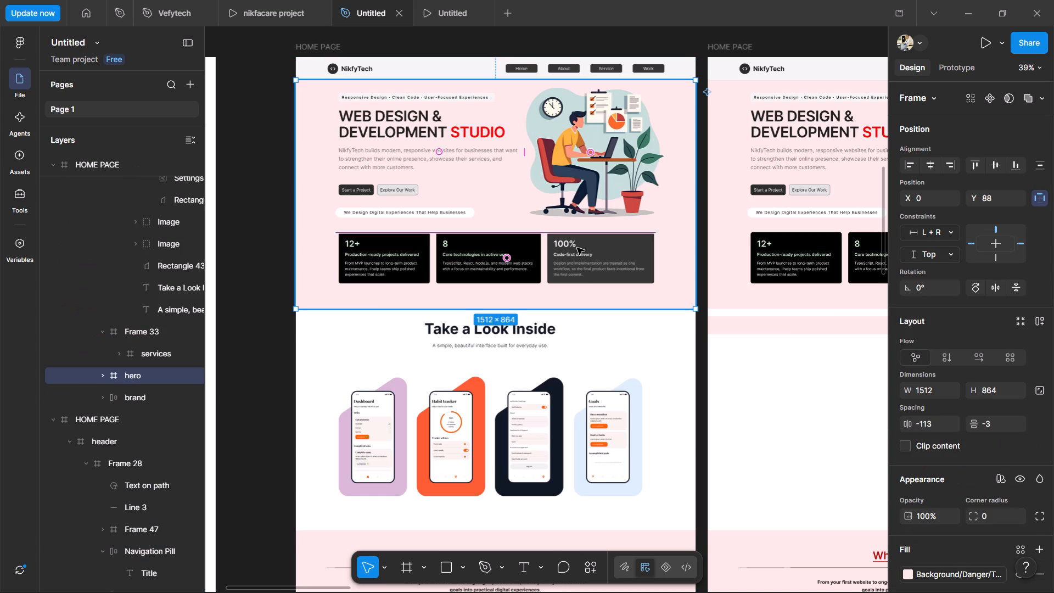
triple_click(577, 248)
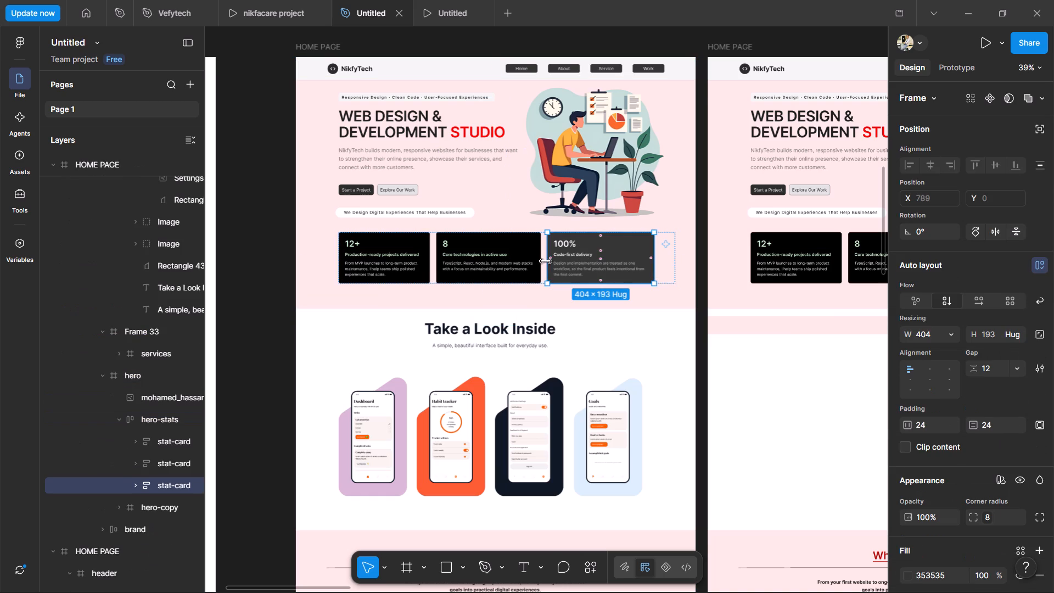
scroll(909, 447, down, 2)
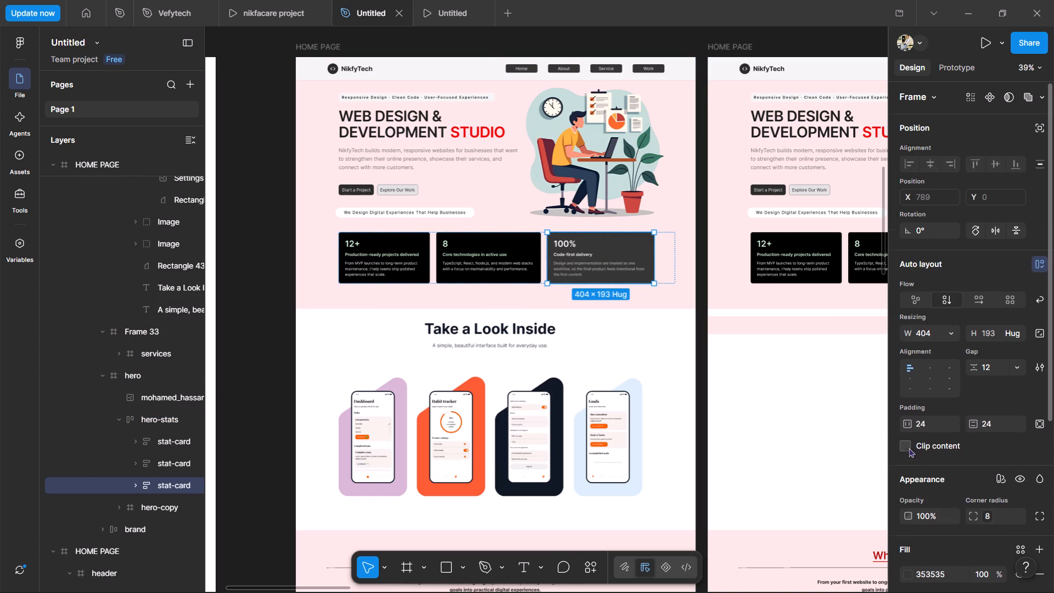
scroll(909, 447, down, 1)
click(911, 428)
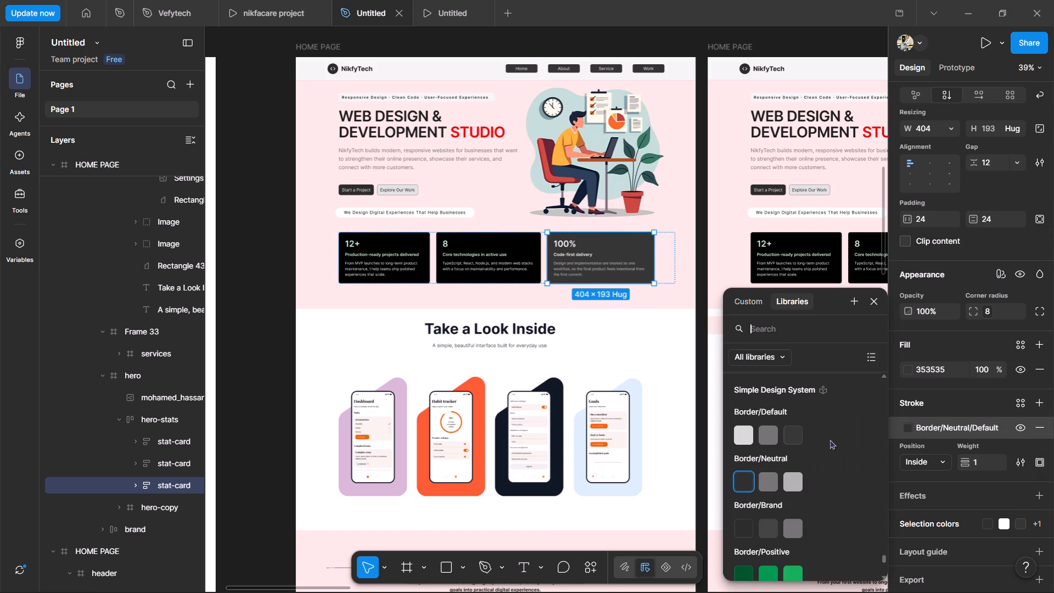
click(754, 299)
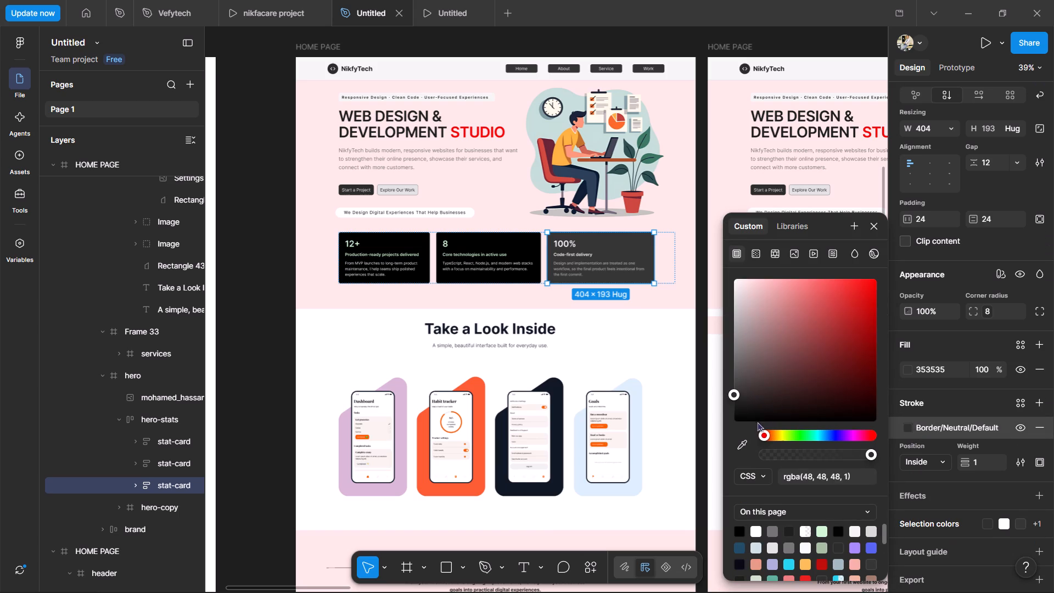
click(741, 438)
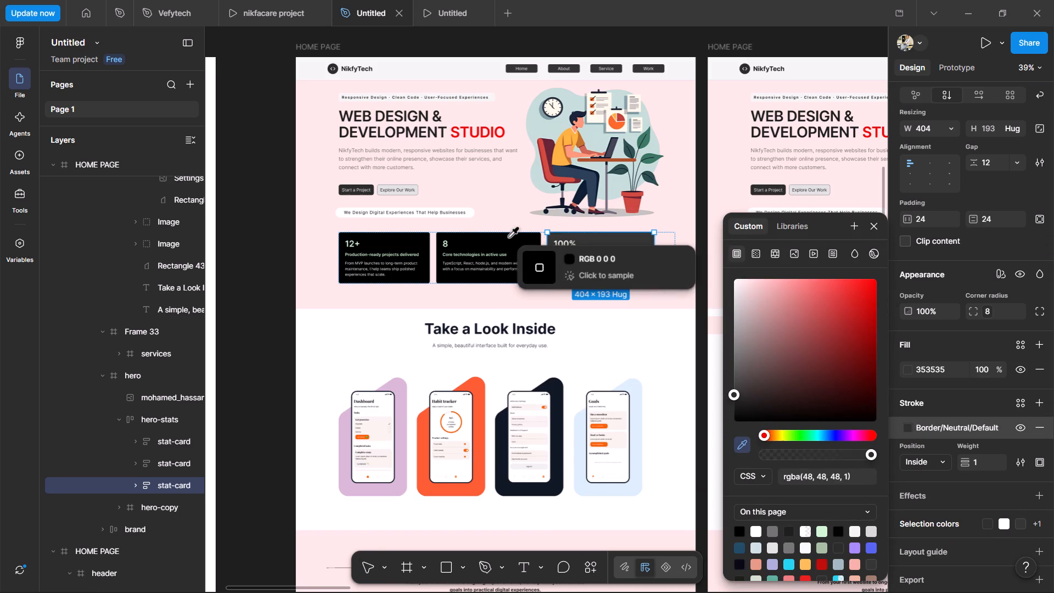
click(507, 239)
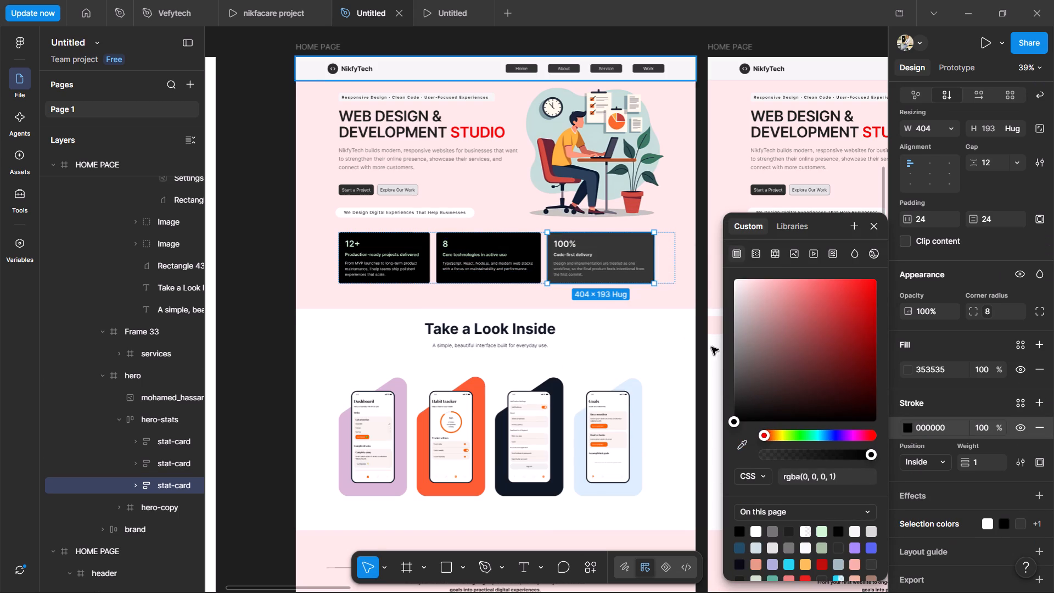
Change the 353535 fill of the 100% stat card to black 000000, sampled from the neighbouring card, and deselect it.
click(922, 525)
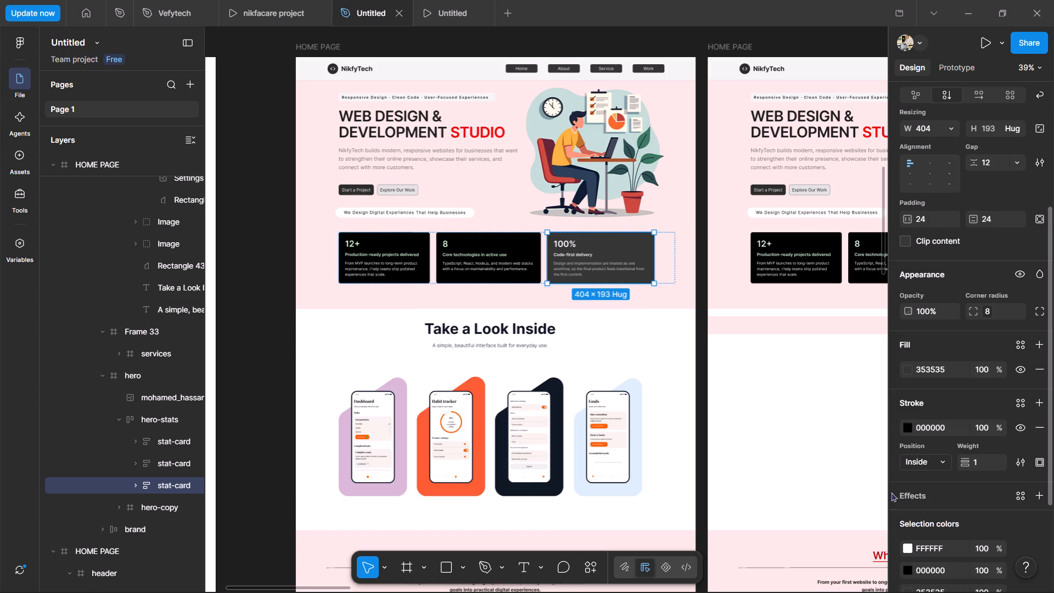
scroll(912, 509, down, 3)
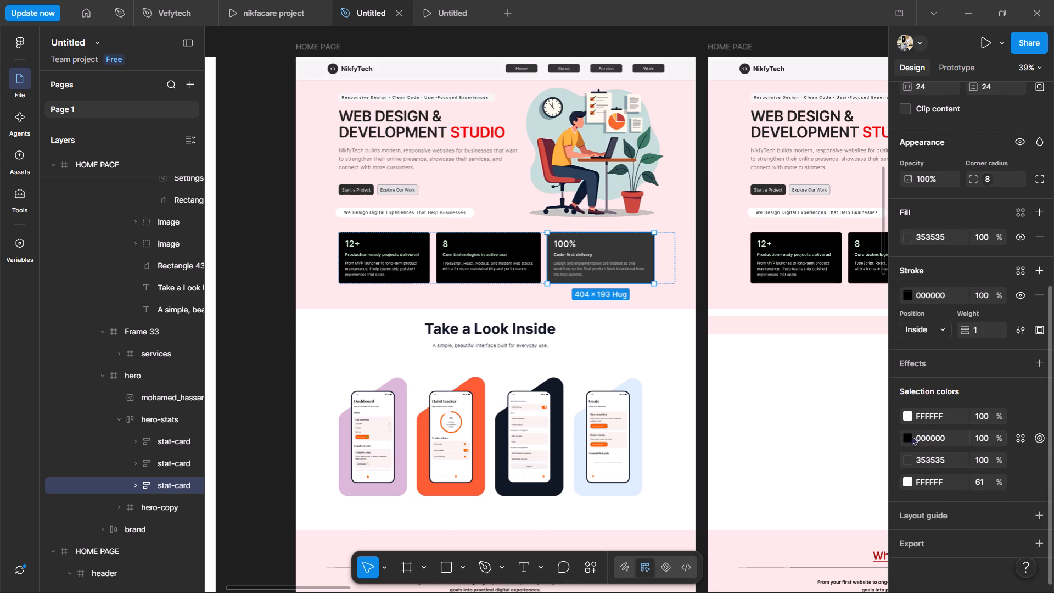
click(907, 438)
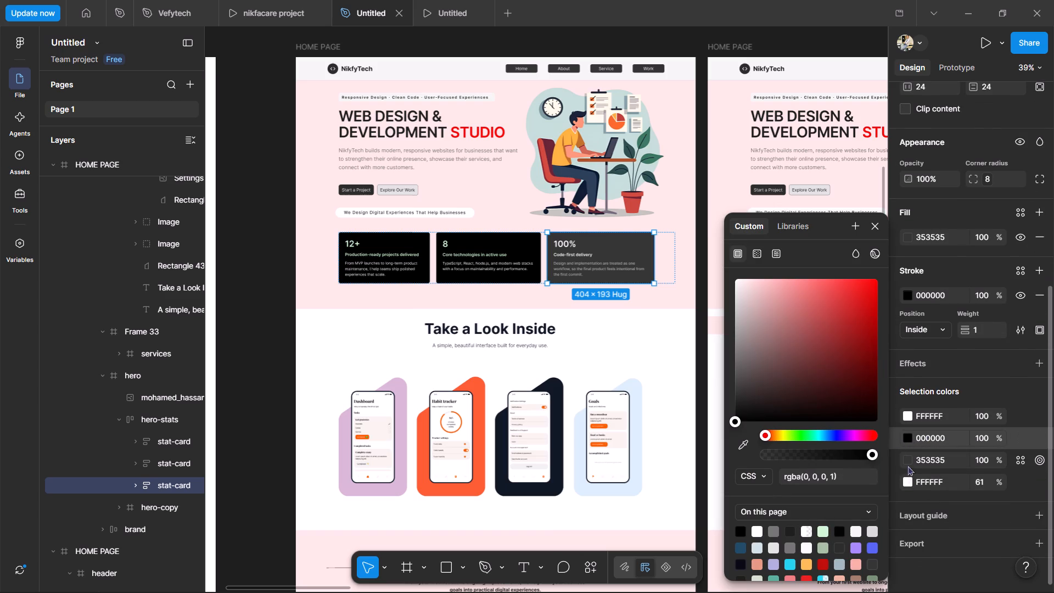
click(905, 457)
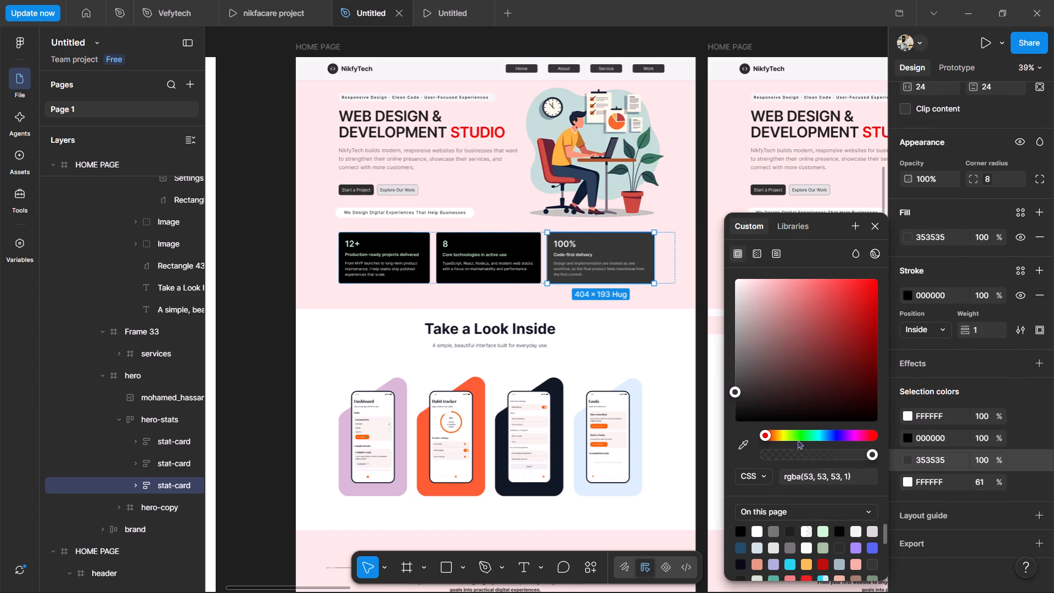
click(739, 445)
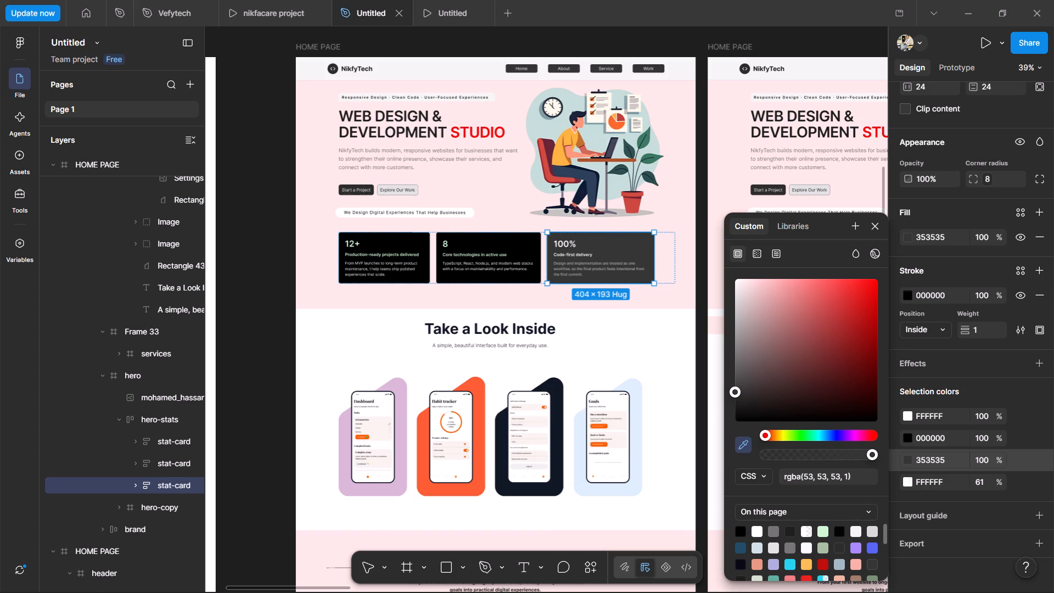
click(510, 248)
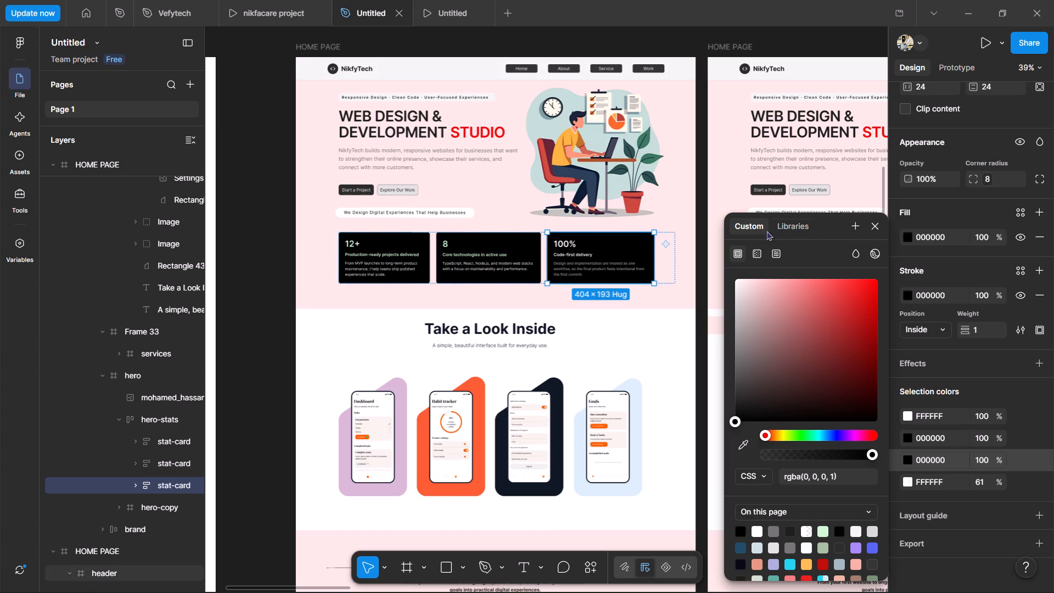
click(870, 222)
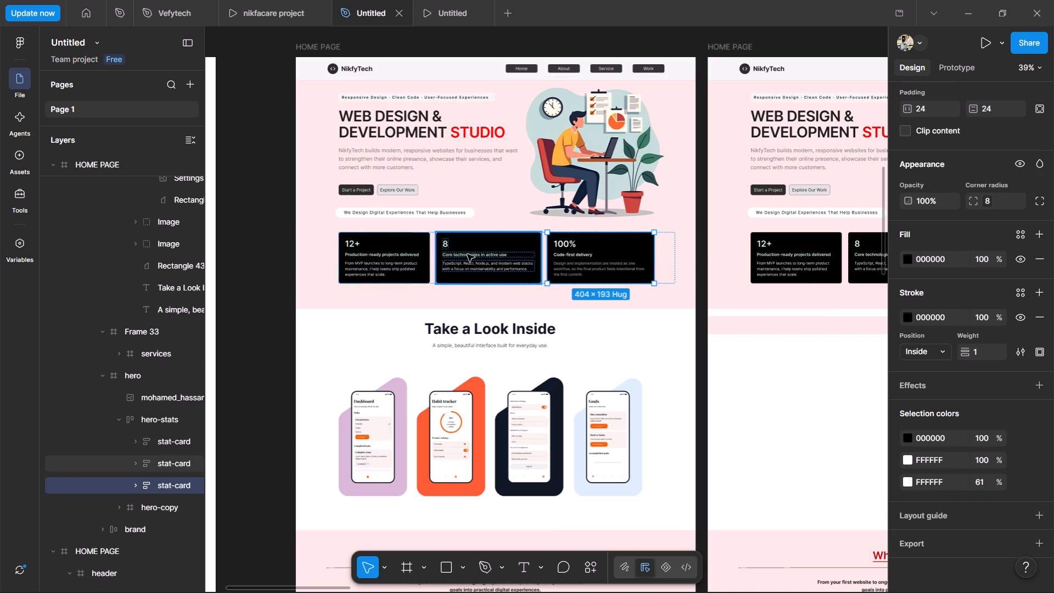
click(283, 310)
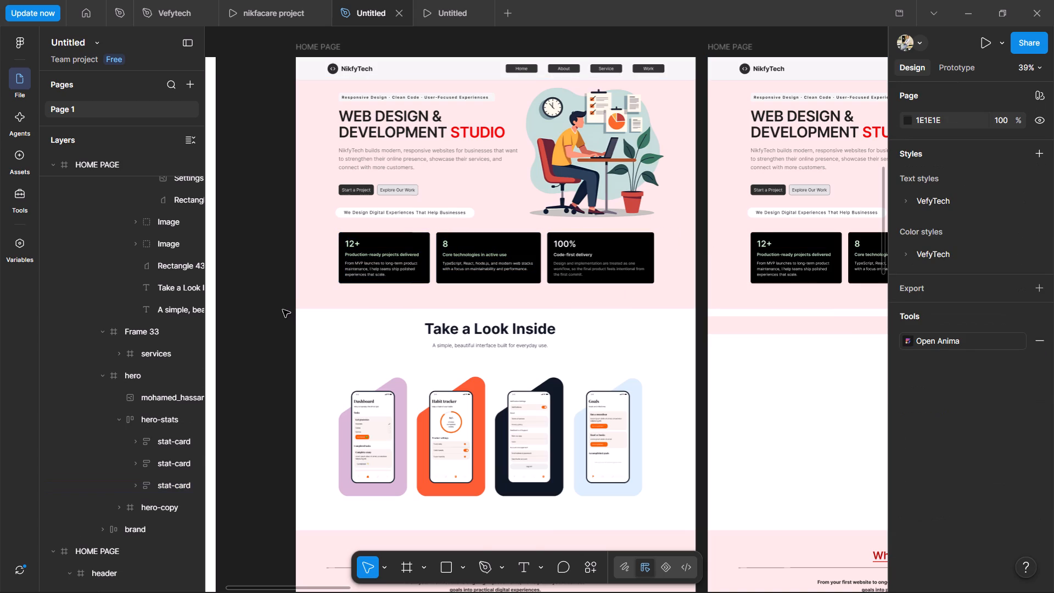
Review the first HOME PAGE frame from the hero down to the footer and back up to its header.
scroll(283, 310, down, 1)
scroll(283, 310, up, 3)
scroll(283, 310, down, 4)
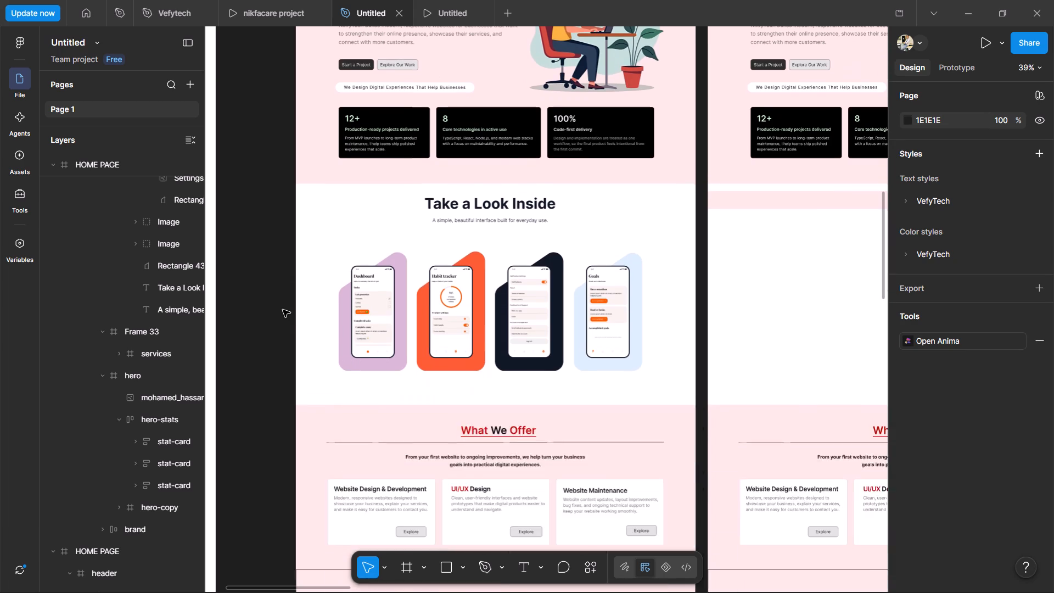
scroll(283, 310, down, 20)
scroll(283, 310, down, 8)
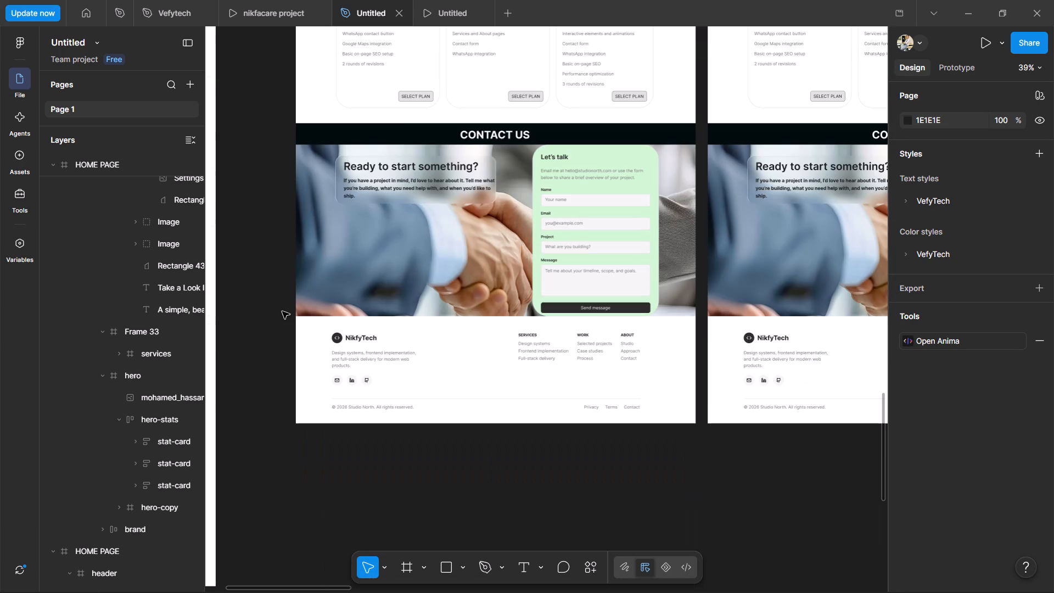
scroll(282, 311, up, 20)
scroll(282, 311, up, 3)
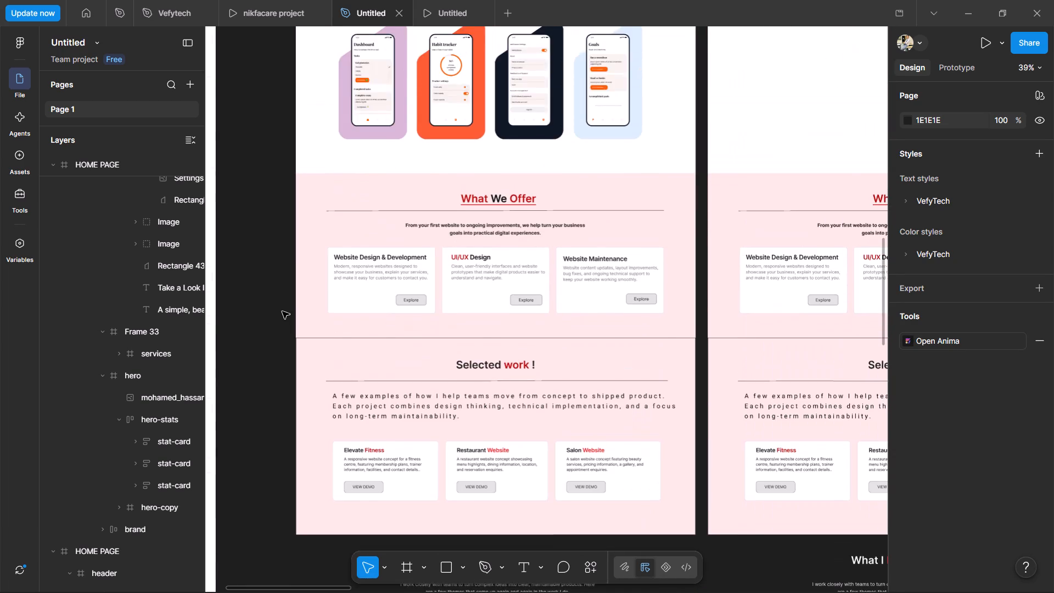
scroll(282, 311, up, 20)
scroll(282, 311, down, 1)
scroll(282, 311, up, 3)
scroll(282, 311, down, 4)
scroll(282, 311, up, 4)
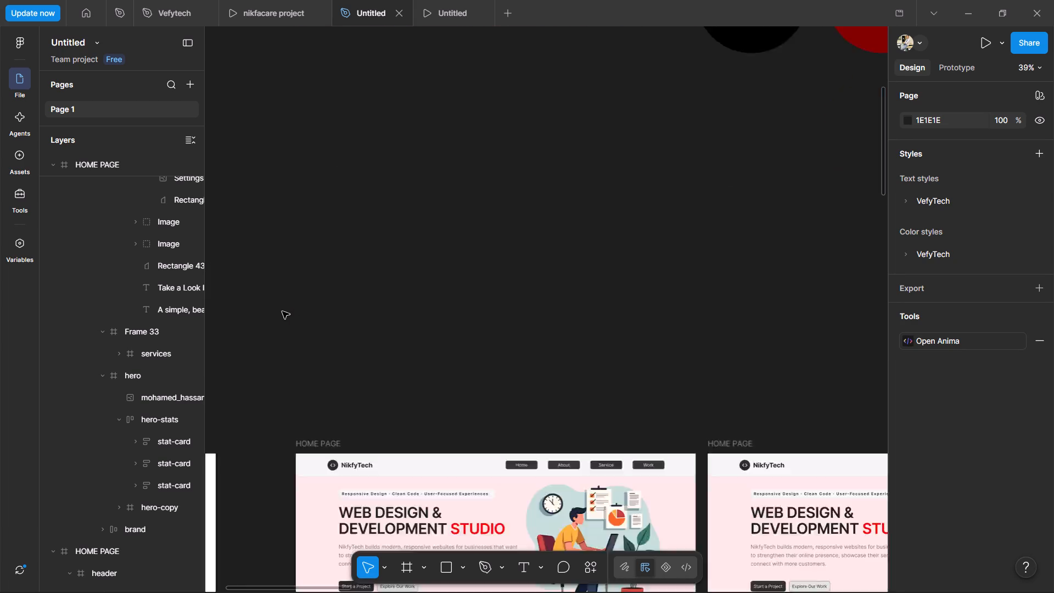
Examine the colour swatches above the page frames and survey all the page designs at a reduced zoom.
scroll(282, 311, down, 4)
scroll(282, 311, up, 5)
scroll(282, 311, down, 5)
scroll(282, 311, up, 4)
scroll(282, 311, down, 1)
scroll(282, 311, up, 9)
scroll(282, 311, down, 1)
scroll(282, 311, up, 3)
scroll(282, 311, down, 6)
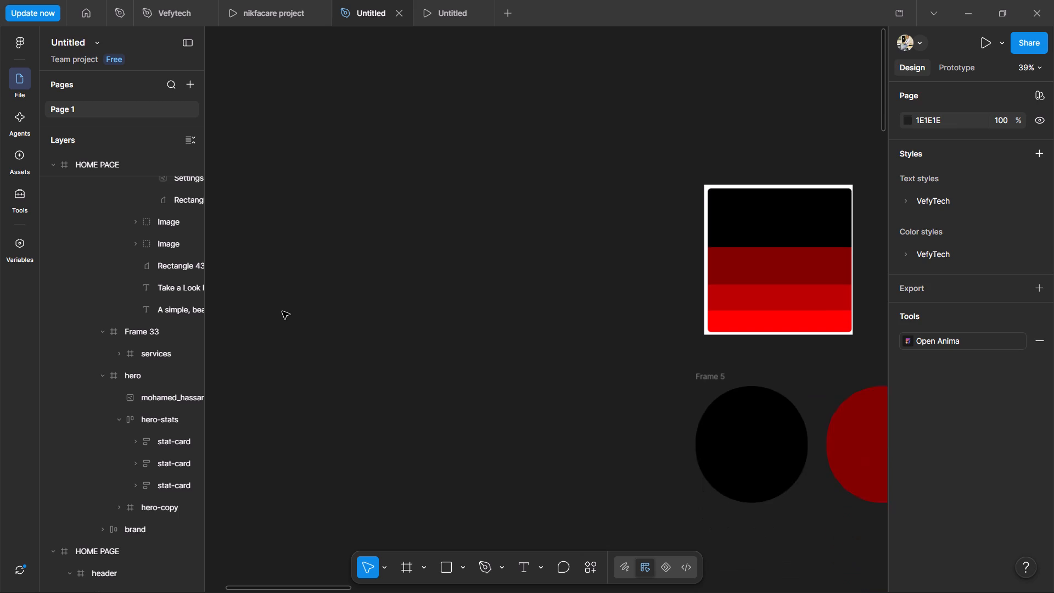
scroll(282, 311, down, 20)
scroll(282, 311, down, 7)
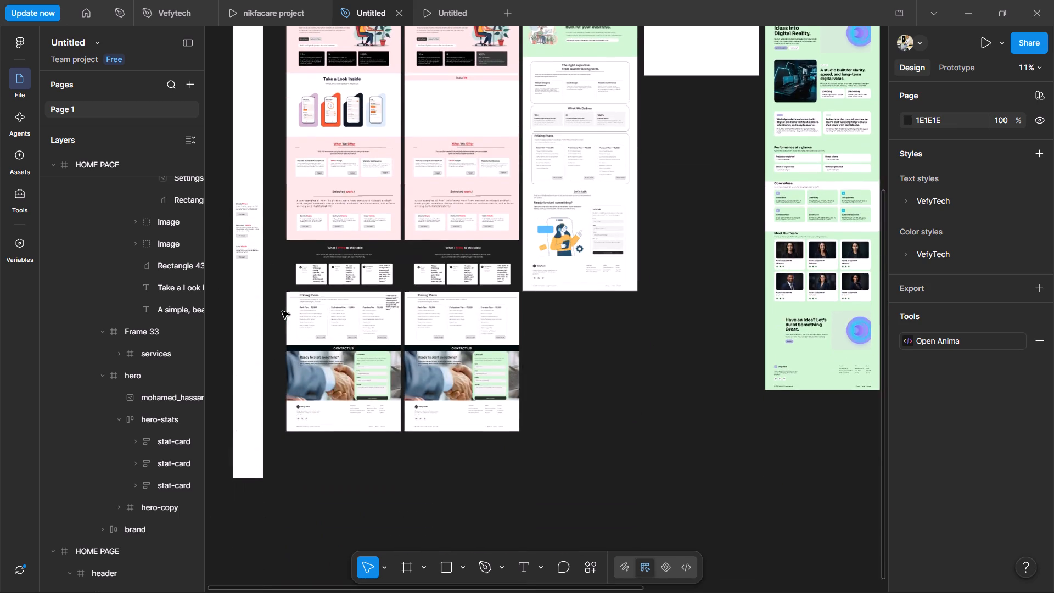
scroll(282, 311, up, 13)
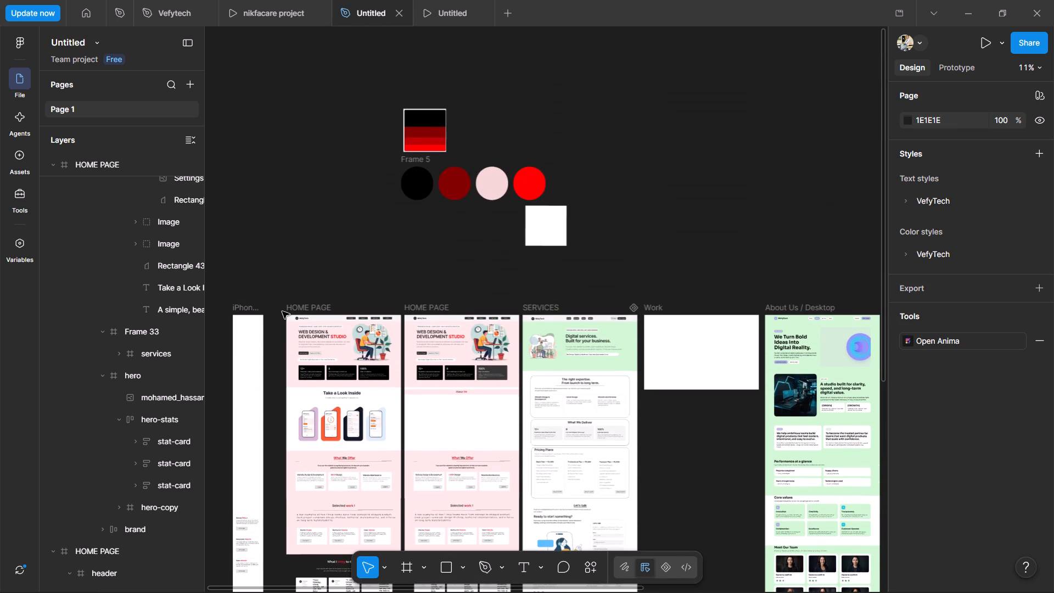